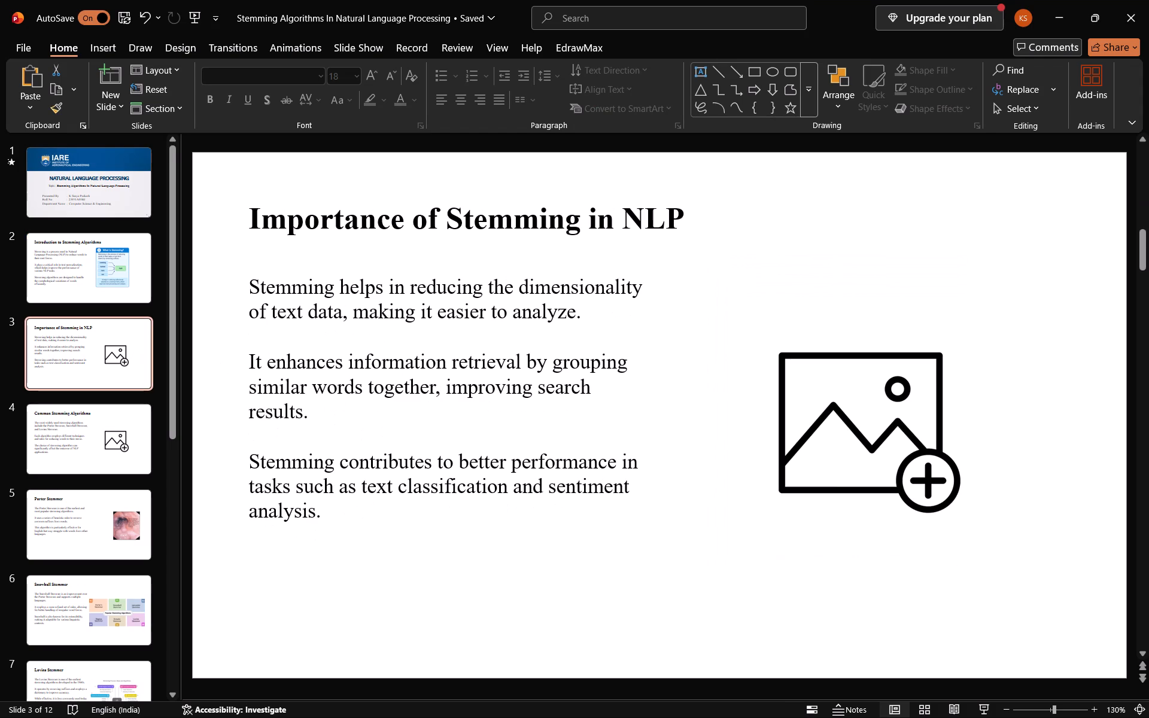
right_click(850, 381)
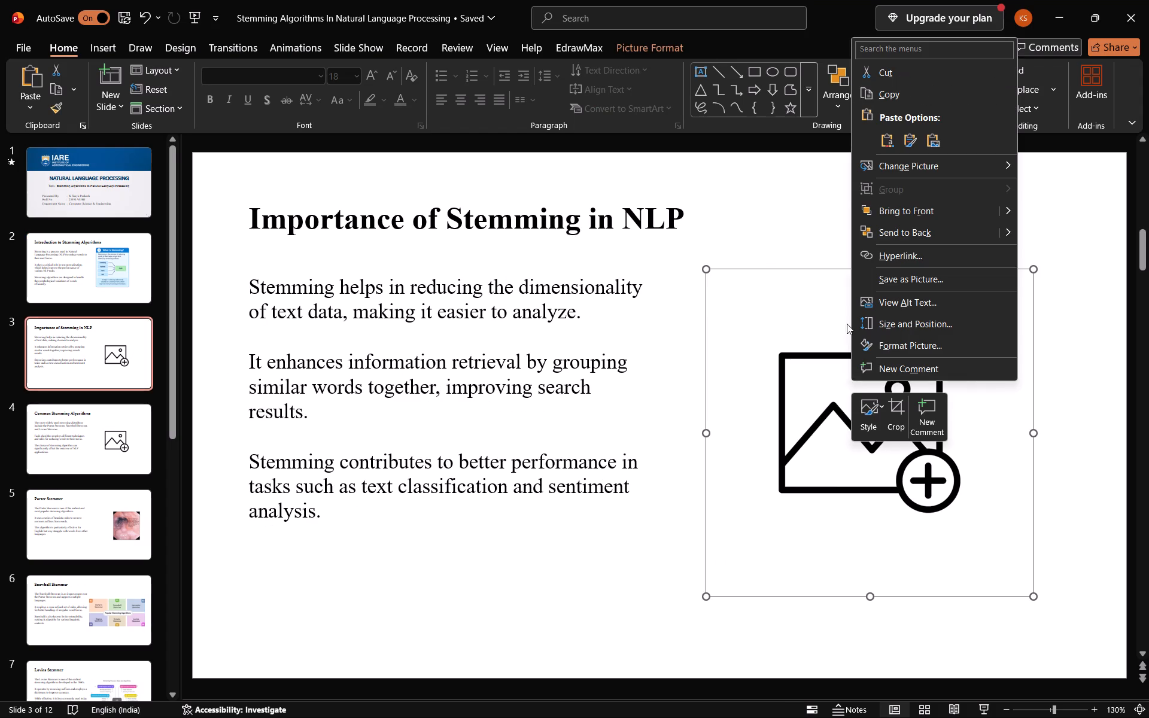
left_click(780, 332)
key("Delete")
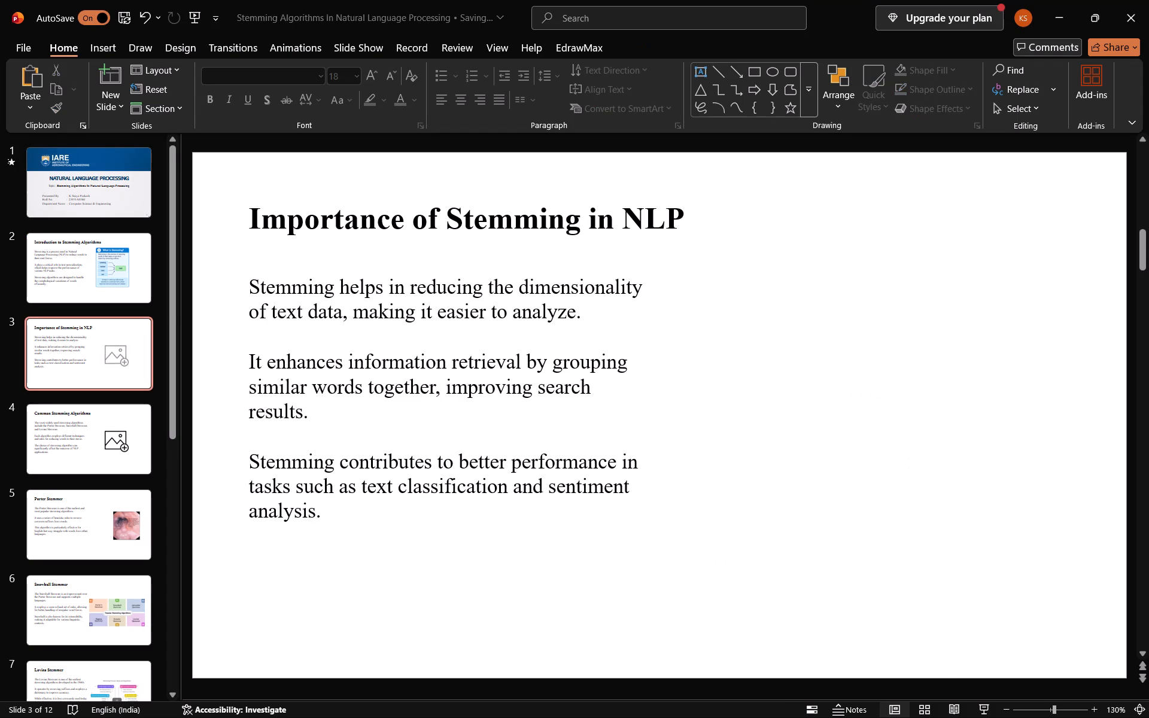
right_click(780, 332)
left_click(819, 382)
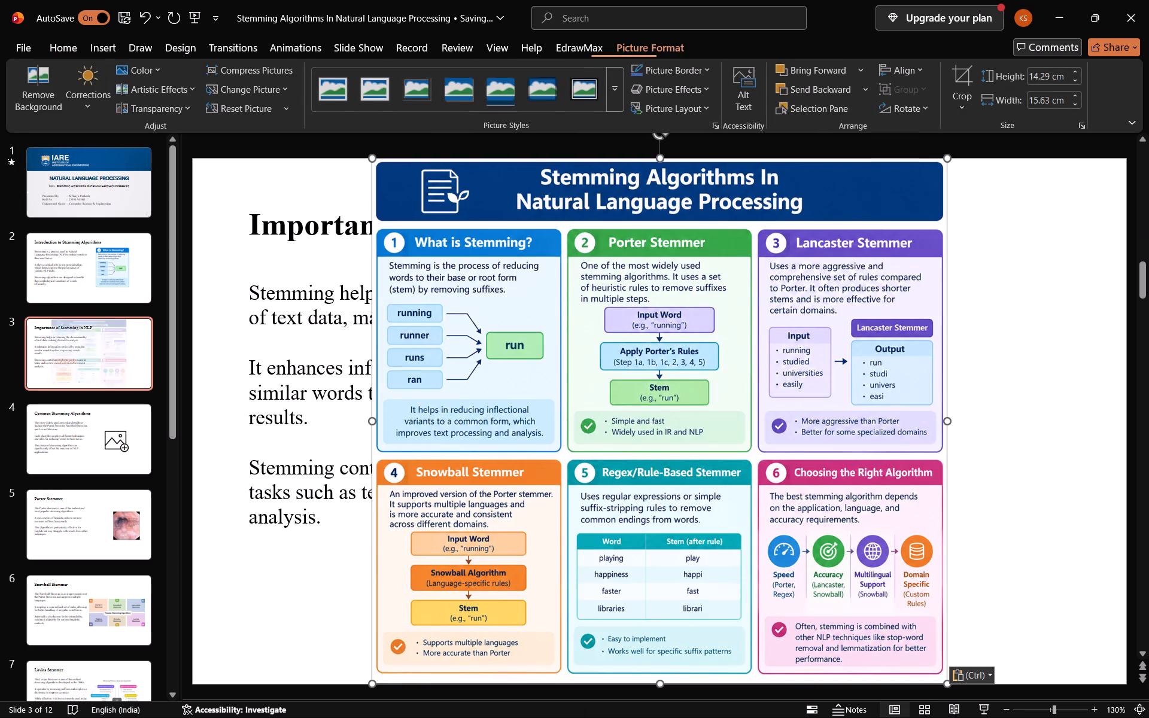
Crop the infographic on slide 3 to only the "Porter Stemmer" panel, about 6.07 cm high by 5.03 cm wide.
right_click(643, 296)
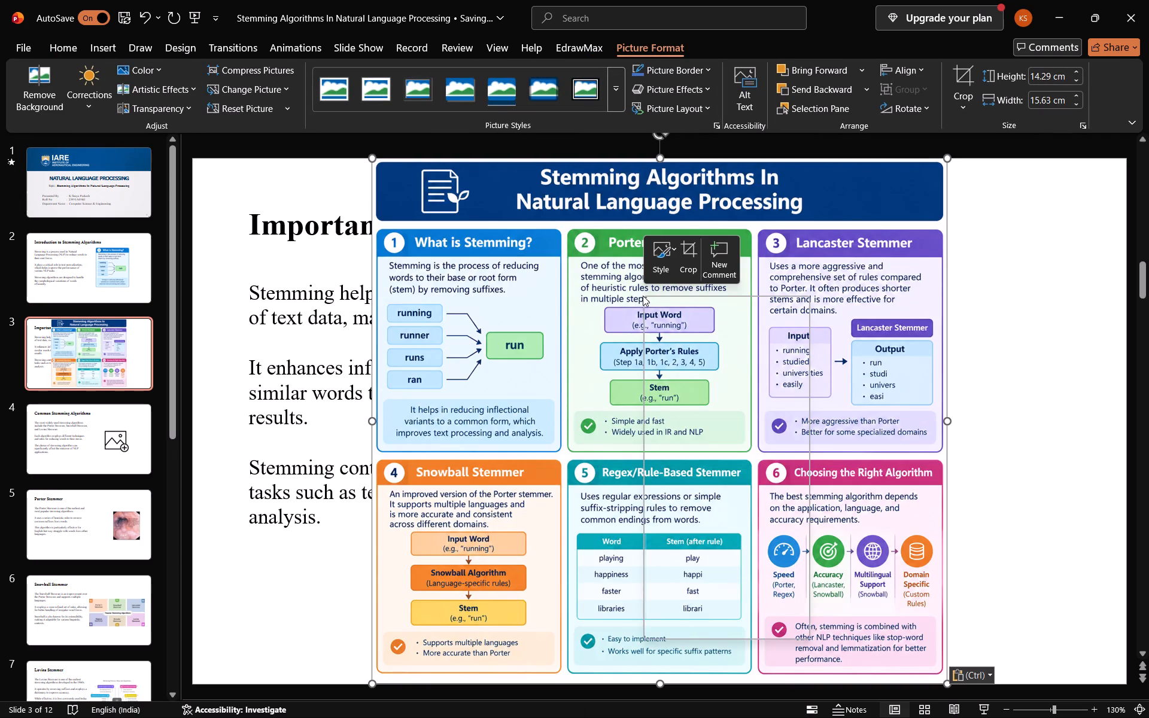
left_click(664, 248)
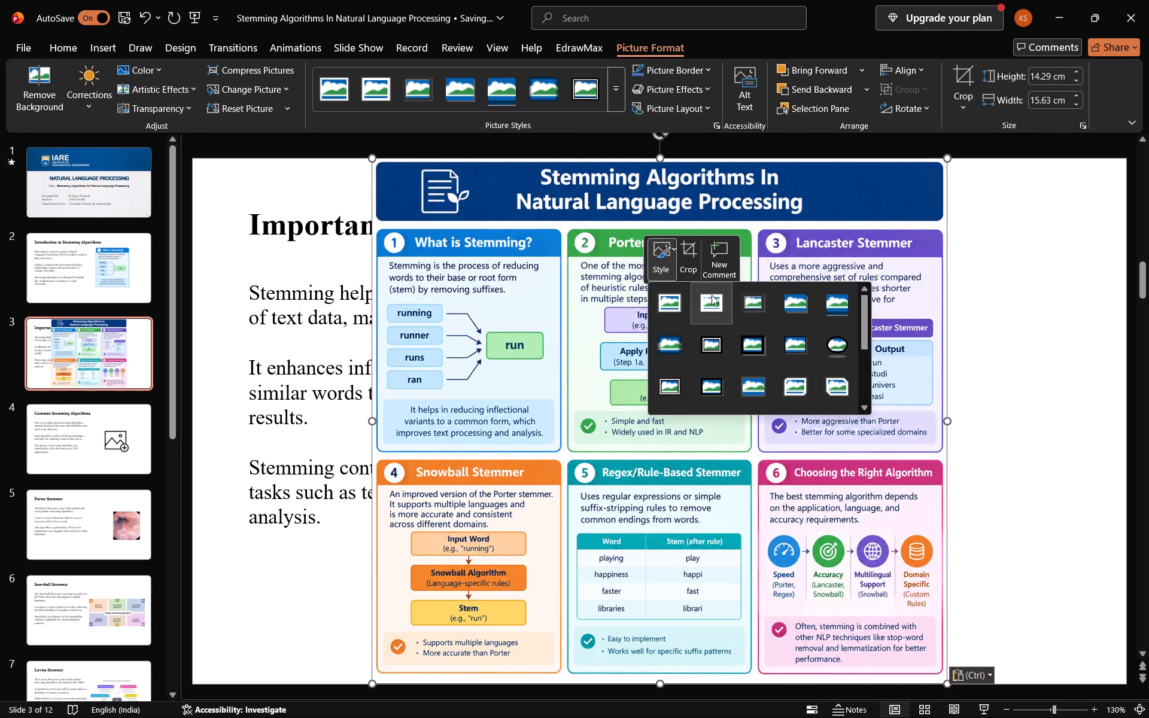
left_click(693, 263)
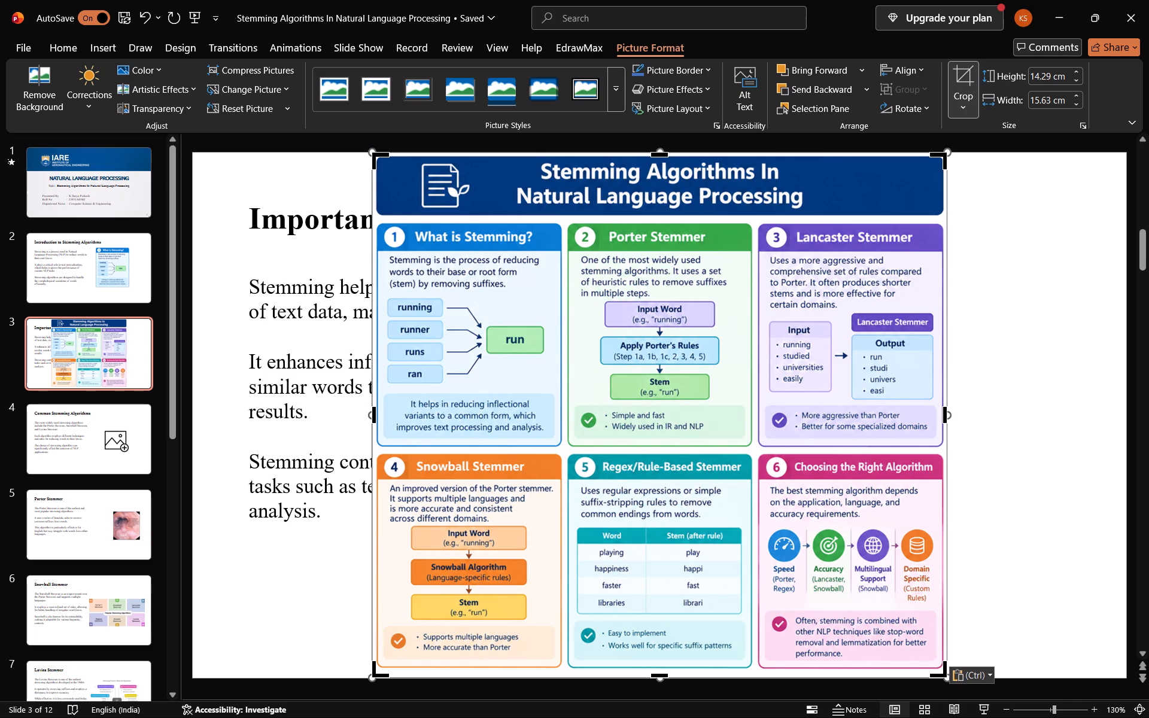
left_click_drag(374, 156, 563, 221)
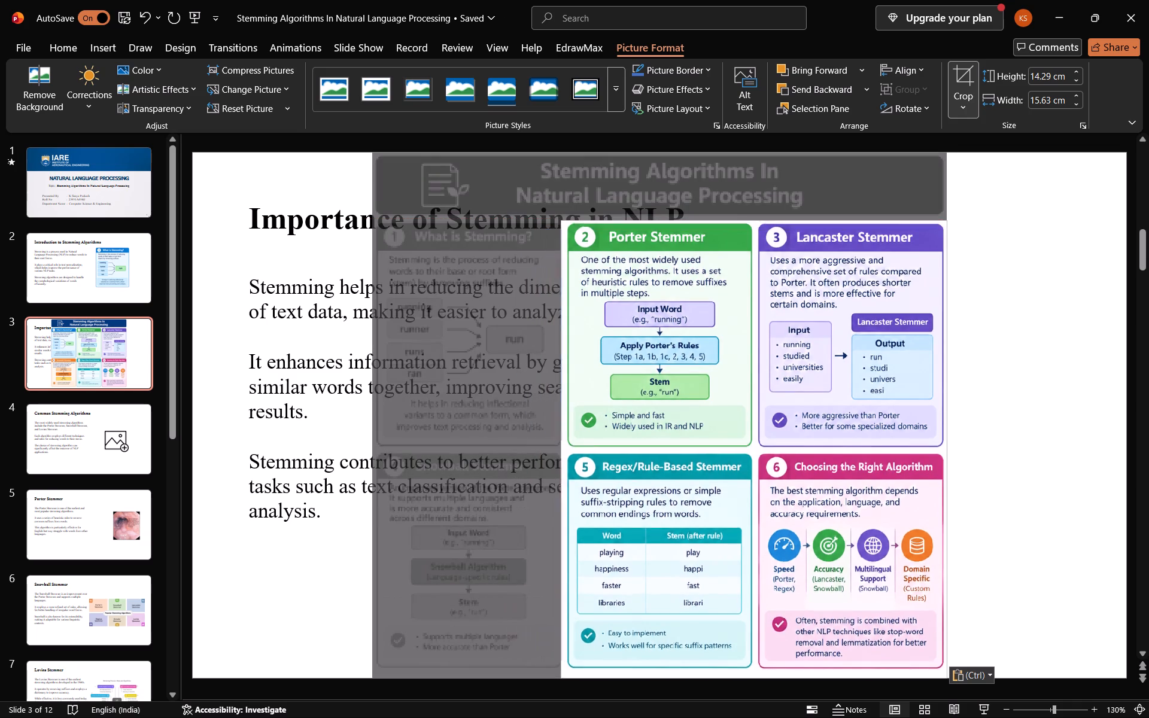
left_click_drag(563, 221, 564, 221)
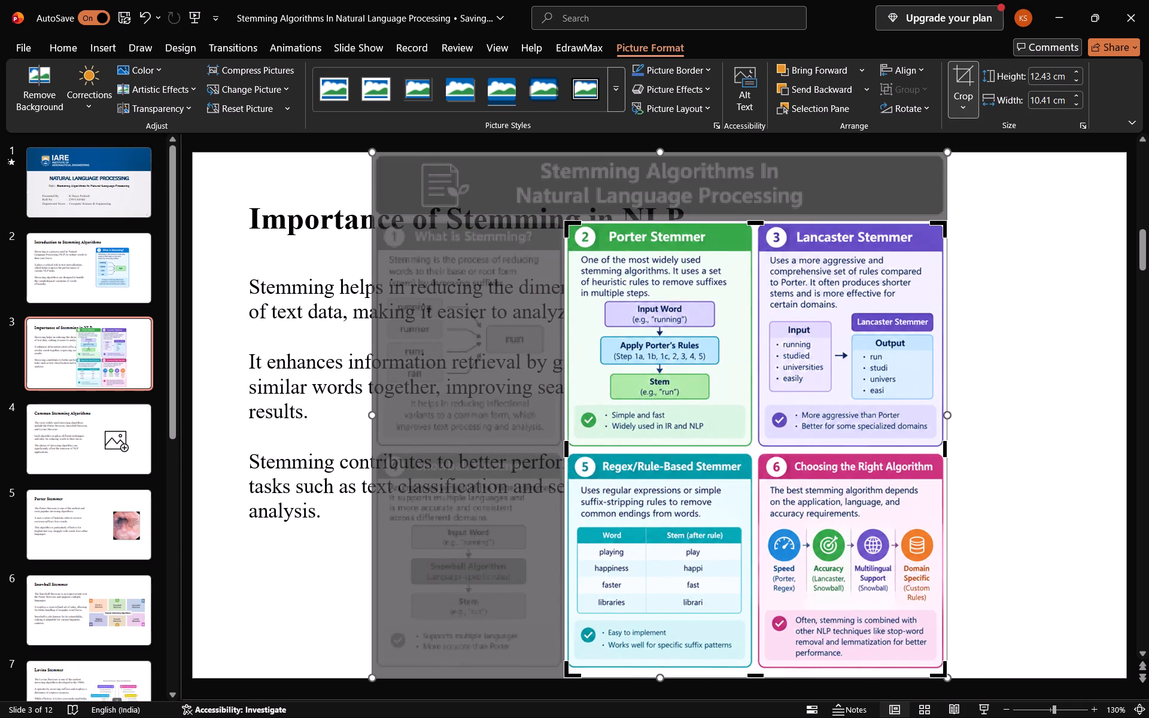
left_click_drag(945, 663, 750, 445)
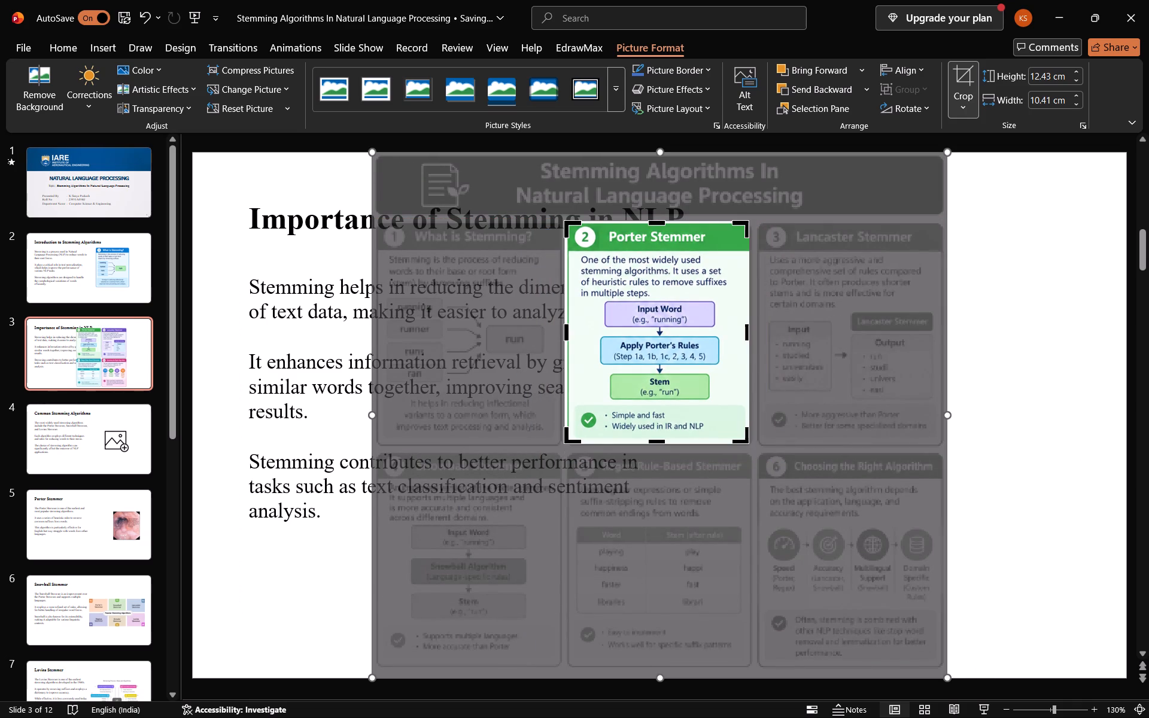
left_click(1083, 405)
Place the "Porter Stemmer" picture beside the slide 3 text and enlarge it to about 8.57 cm high by 7.1 cm wide.
left_click_drag(745, 340, 910, 384)
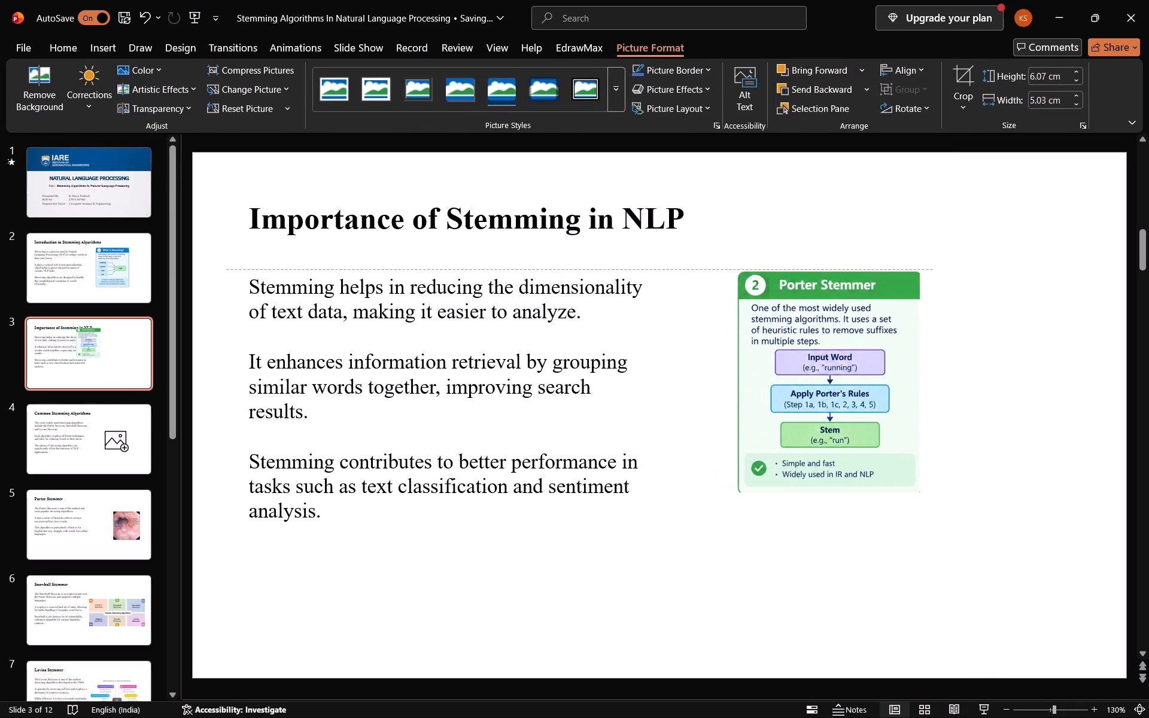
left_click_drag(910, 384, 886, 367)
left_click_drag(892, 474, 904, 478)
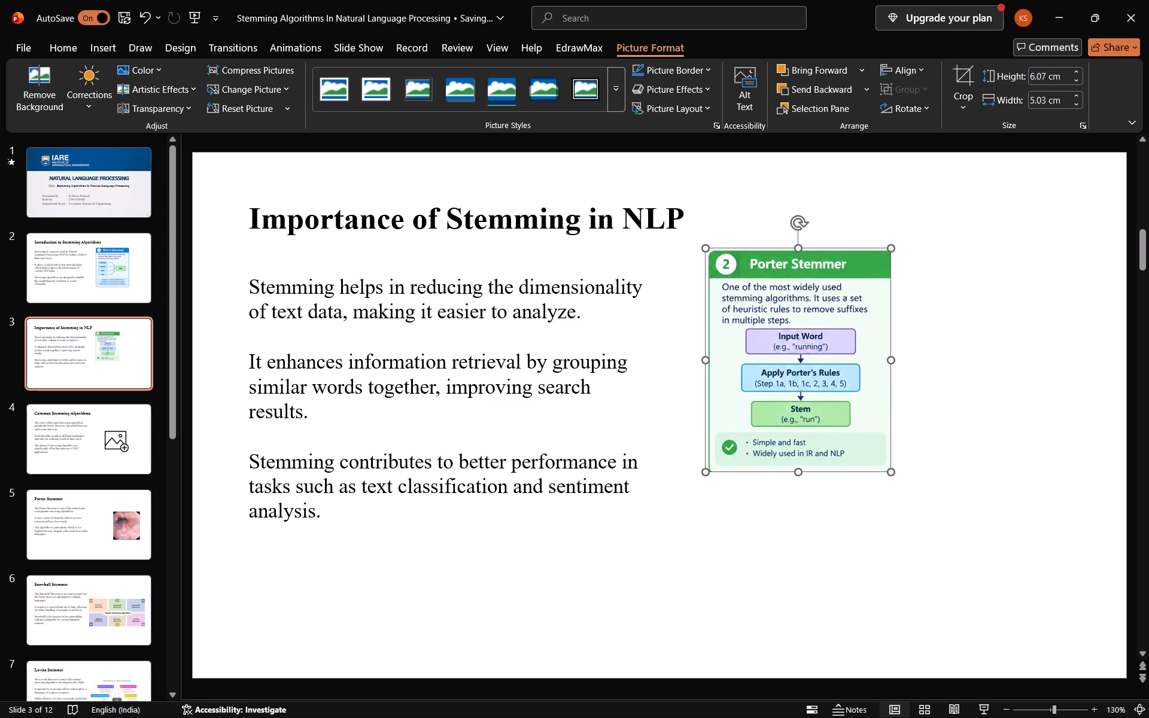
left_click_drag(904, 478, 966, 457)
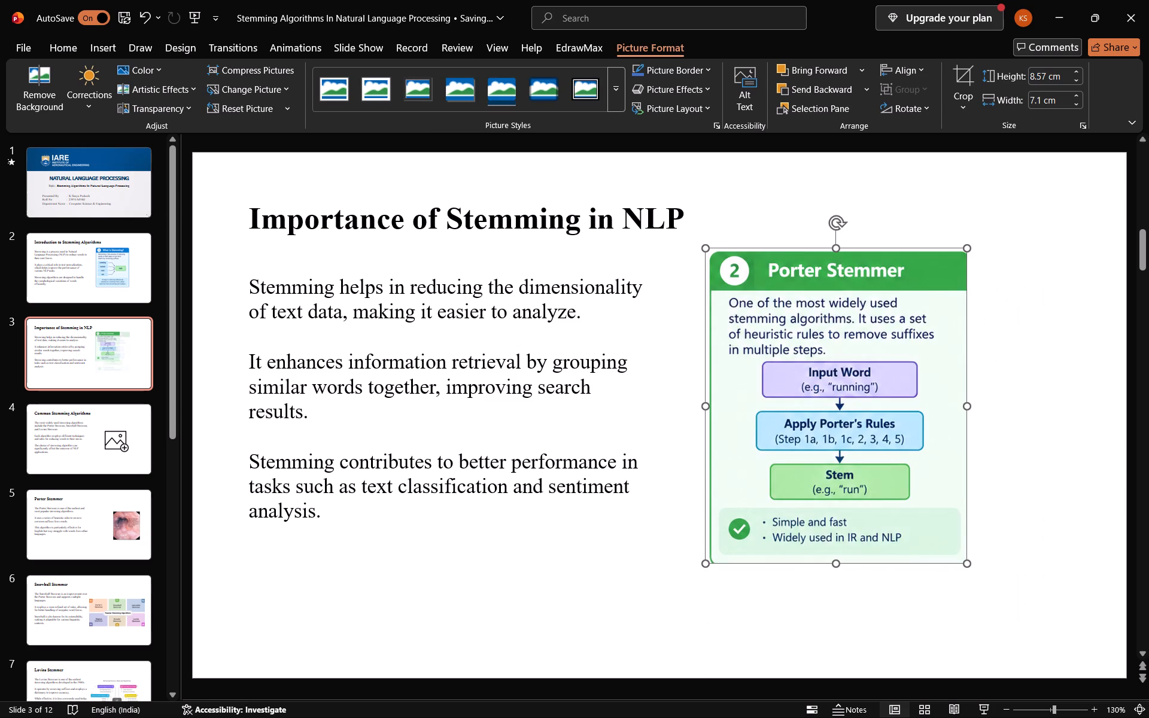
left_click_drag(855, 425, 869, 425)
left_click(581, 561)
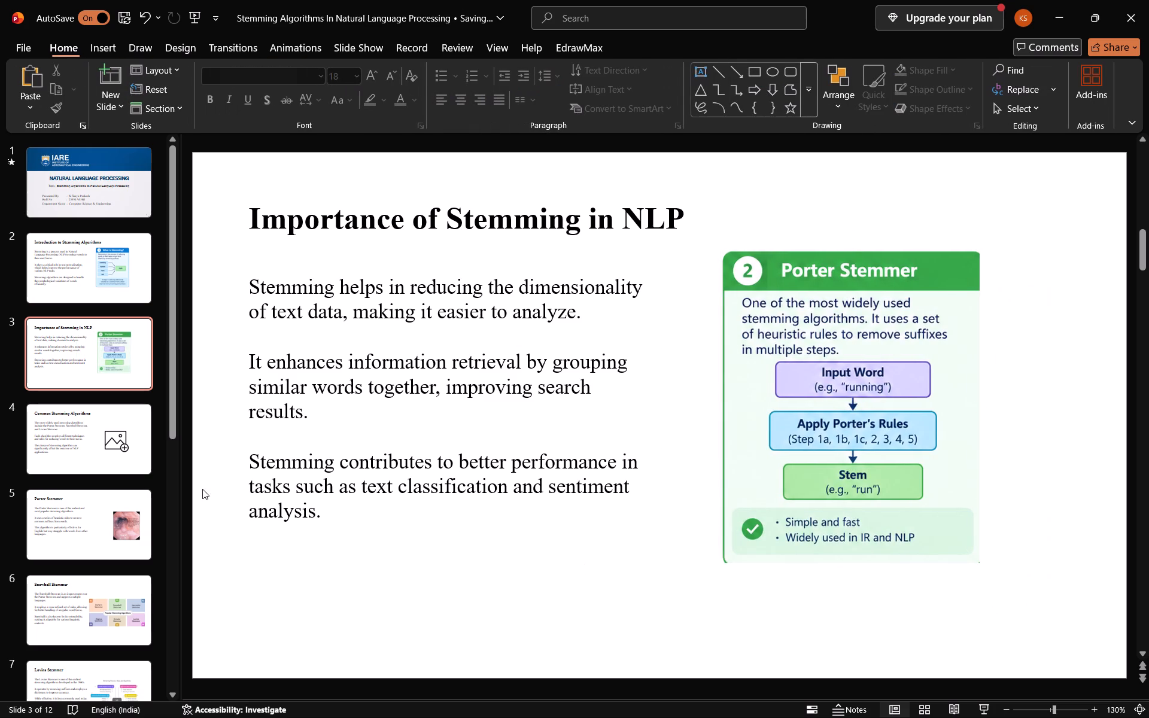
Replace the placeholder picture on slide 4, Common Stemming Algorithms, with the copied infographic.
left_click(92, 427)
left_click(747, 372)
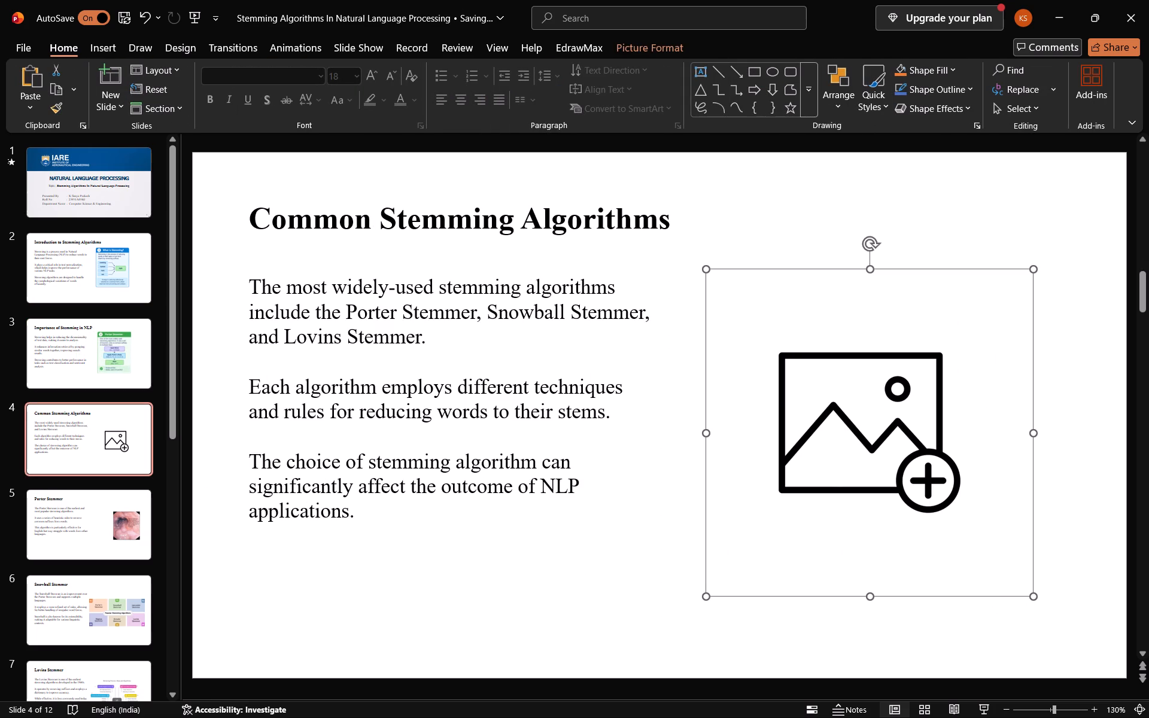
key("Delete")
right_click(747, 372)
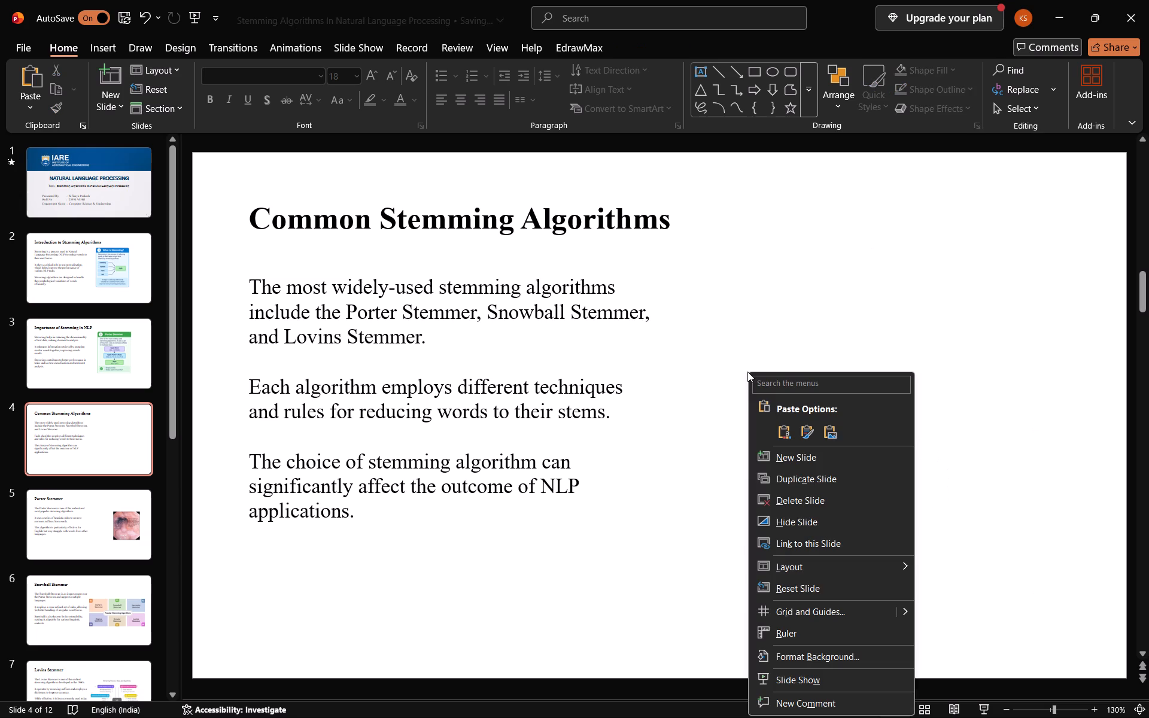
left_click(788, 424)
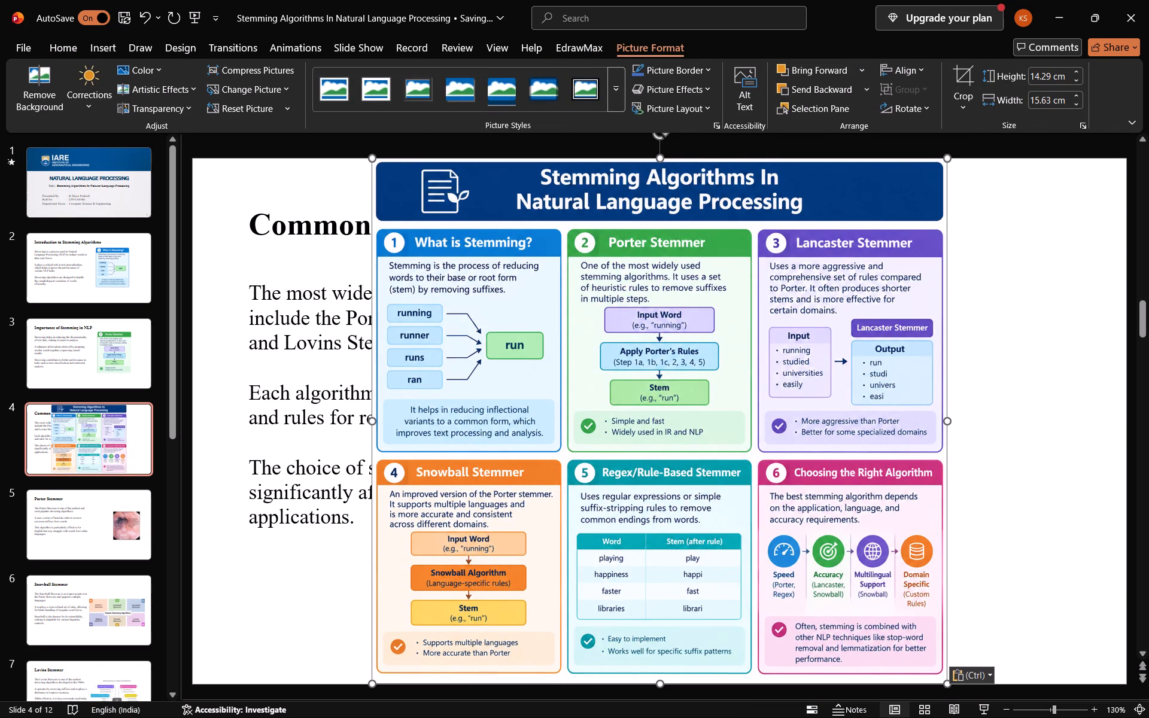
Crop the infographic on slide 4 to only the "Lancaster Stemmer" panel, about 6.32 cm high by 5.18 cm wide.
right_click(615, 260)
left_click(662, 225)
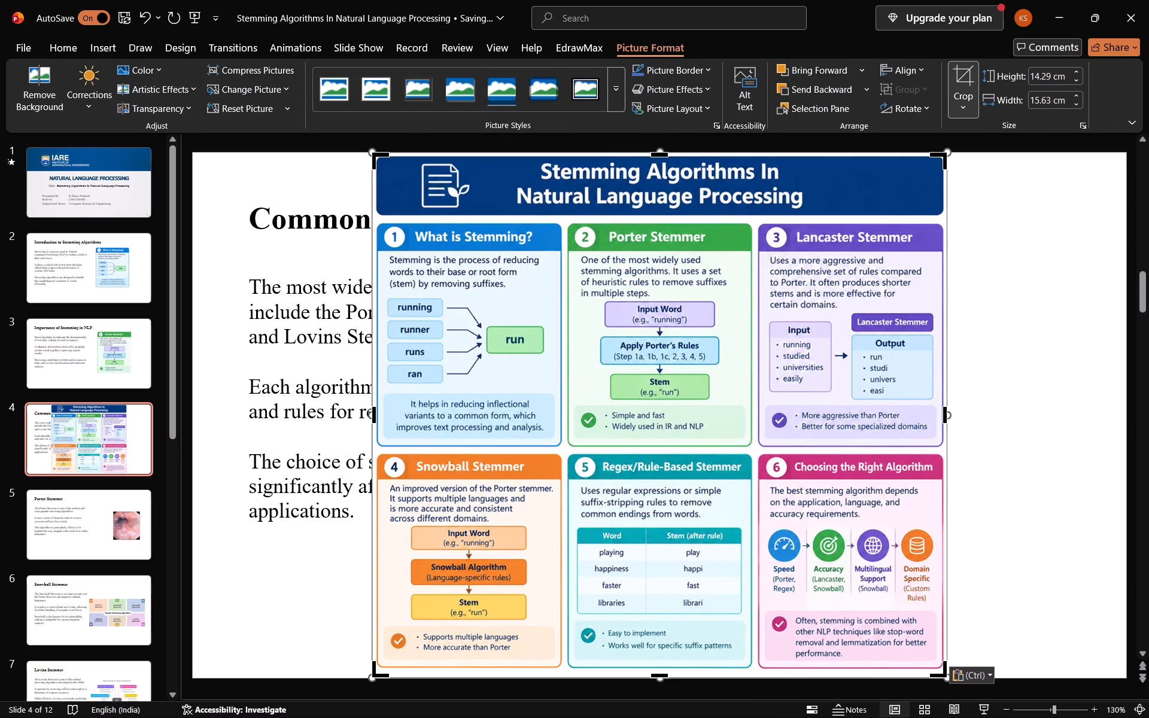
left_click_drag(377, 158, 752, 226)
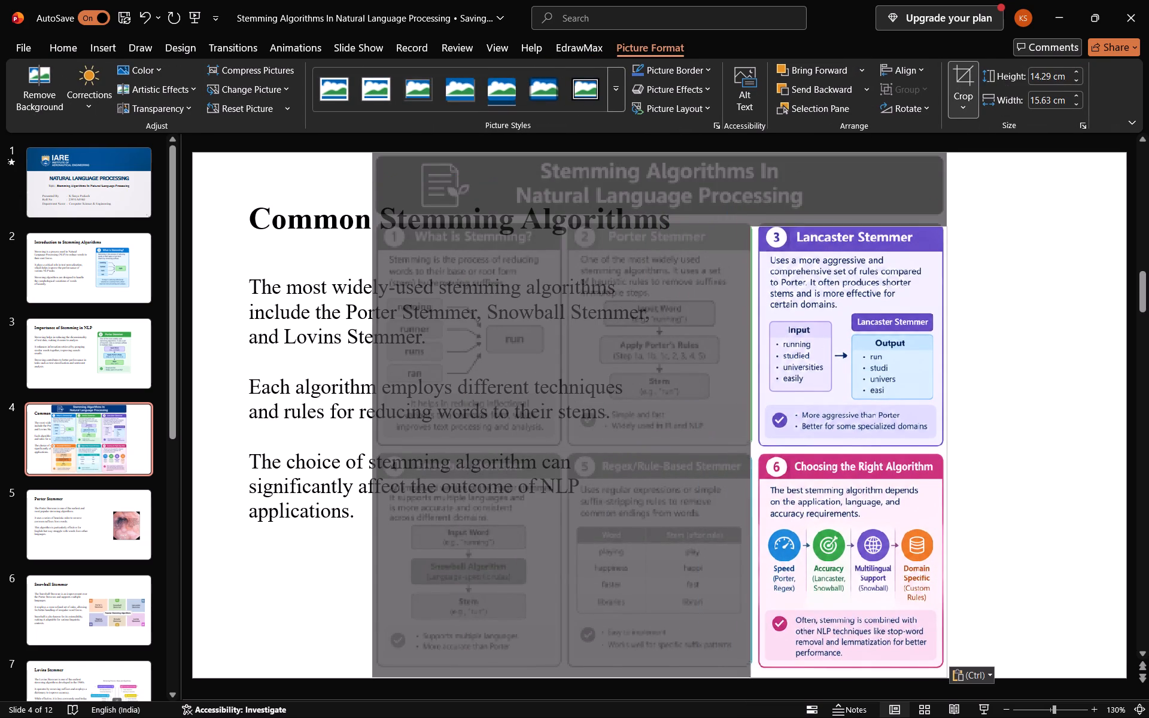
left_click_drag(752, 226, 756, 218)
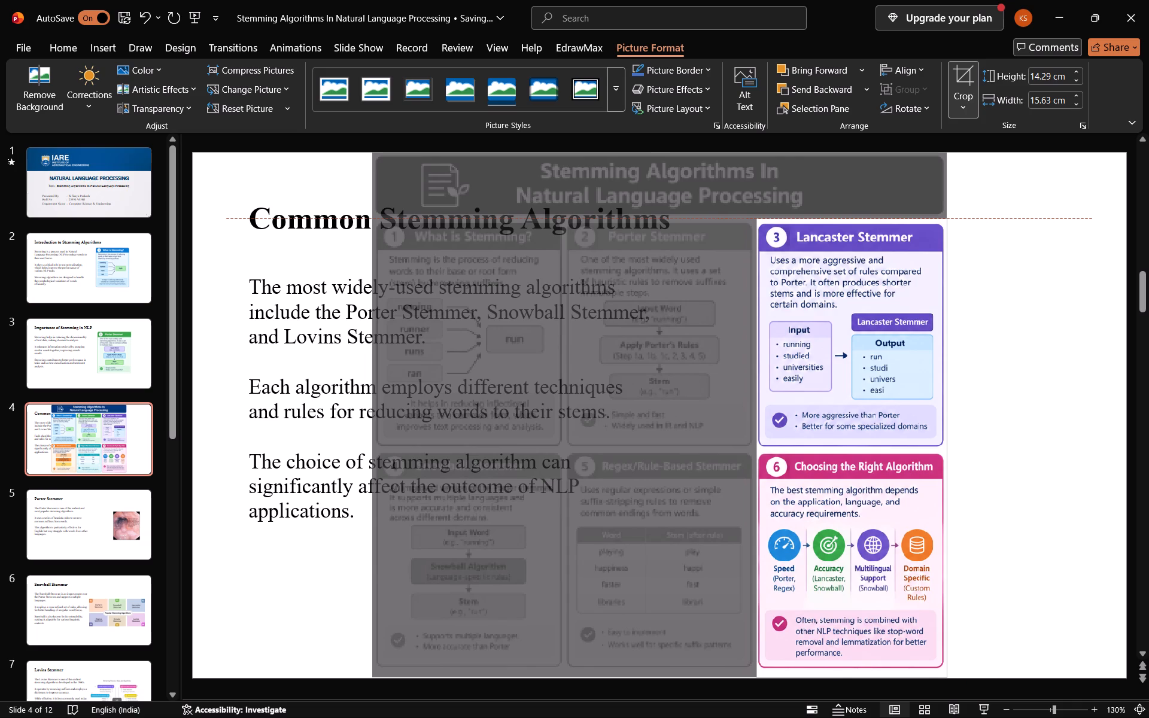
left_click_drag(852, 673, 867, 453)
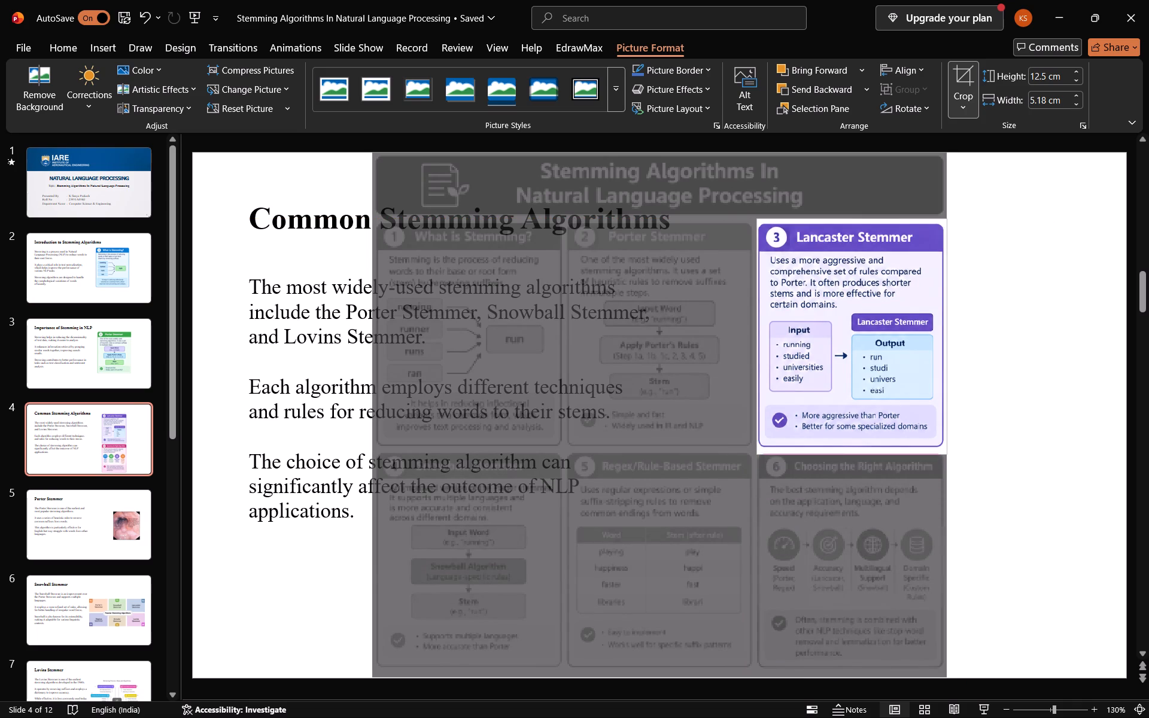
left_click_drag(867, 453, 867, 451)
left_click(1029, 379)
Place the "Lancaster Stemmer" picture beside the slide 4 text and enlarge it to fill more of the empty area.
left_click_drag(886, 348, 873, 357)
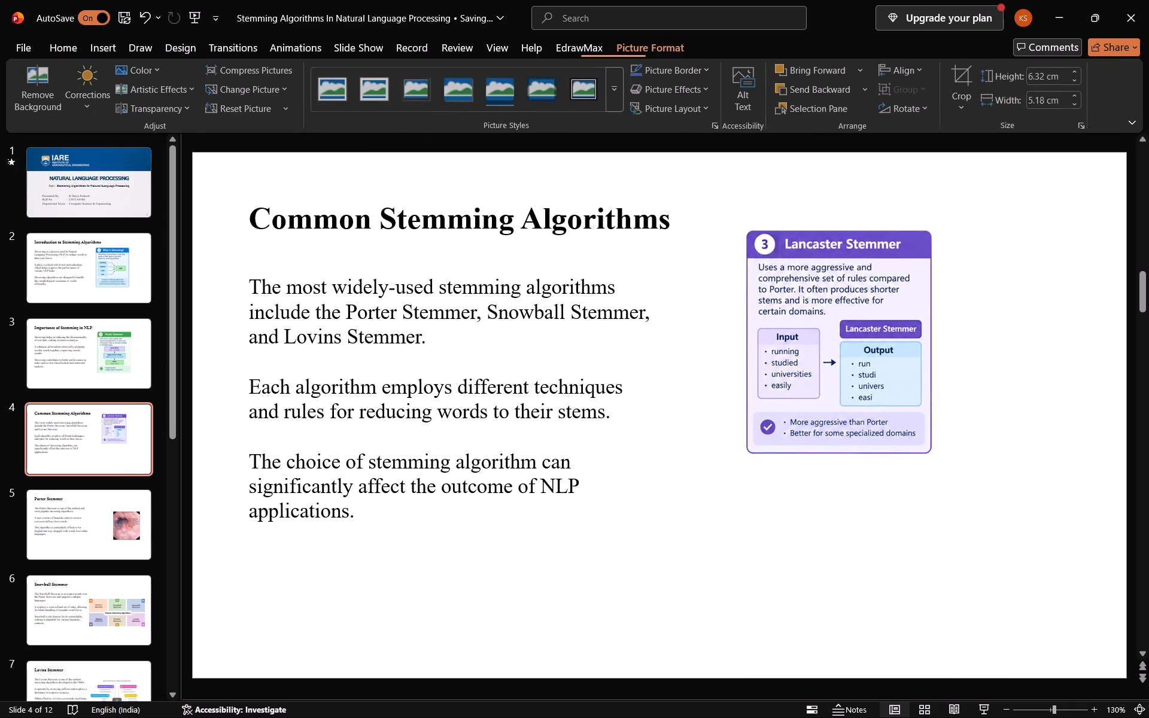
left_click_drag(873, 357, 857, 381)
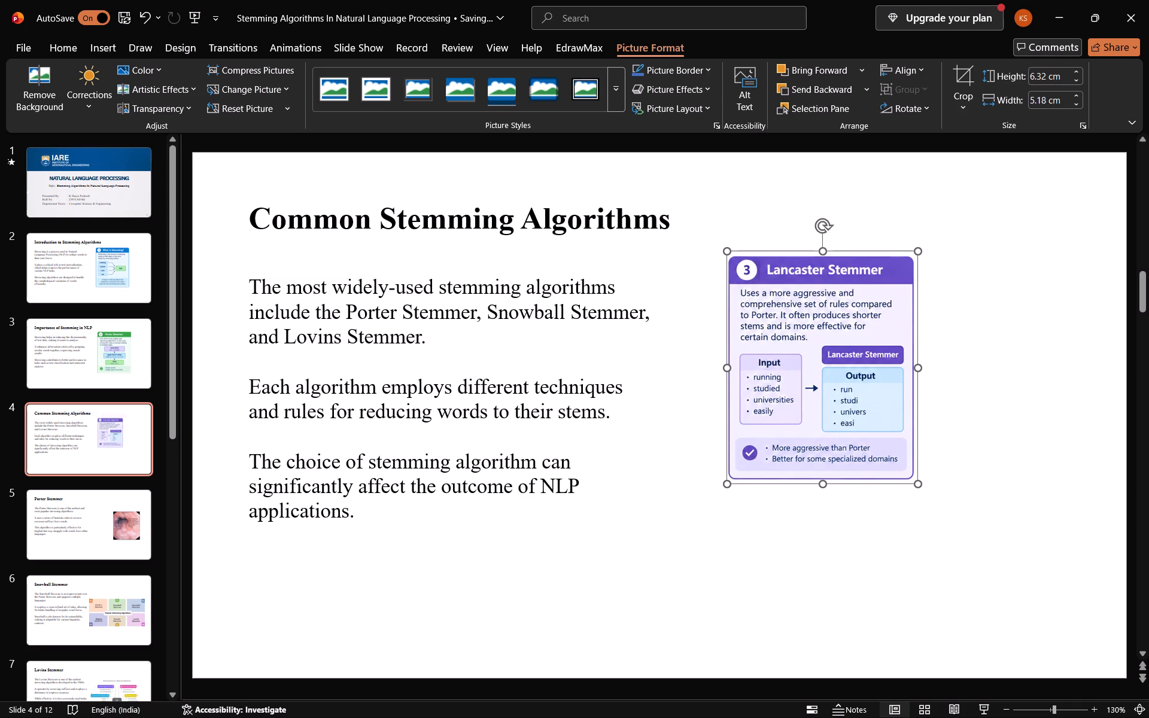
left_click_drag(918, 477, 923, 473)
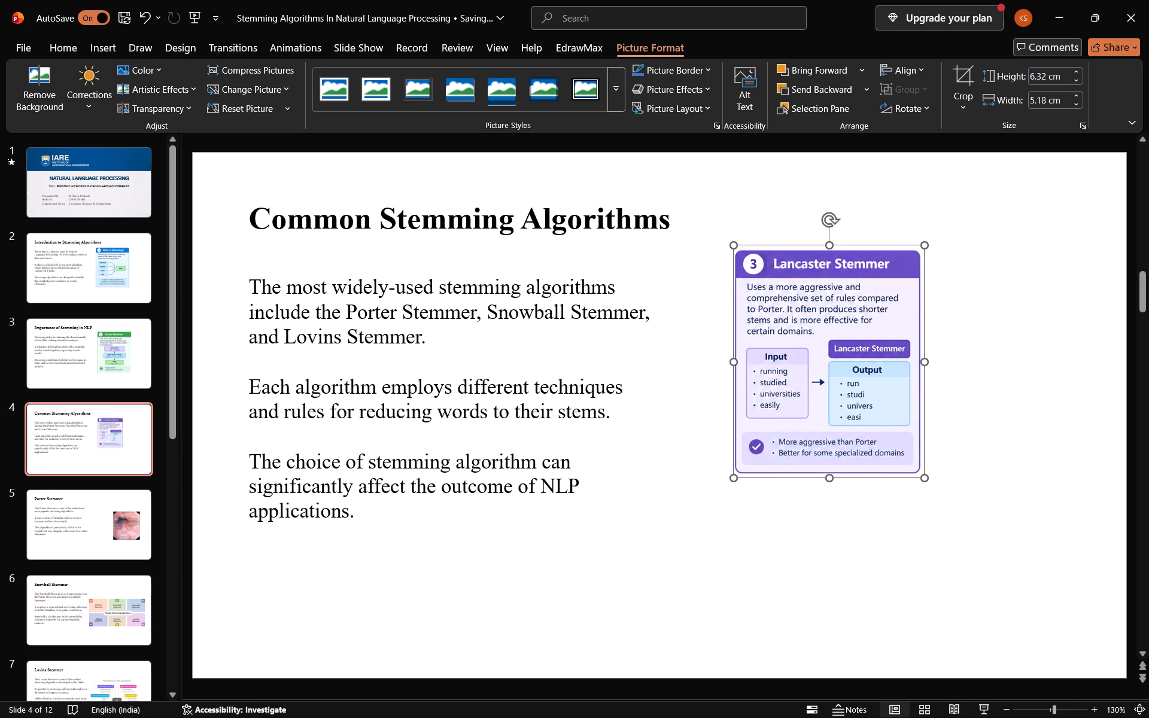
left_click_drag(923, 479, 993, 472)
left_click(1045, 490)
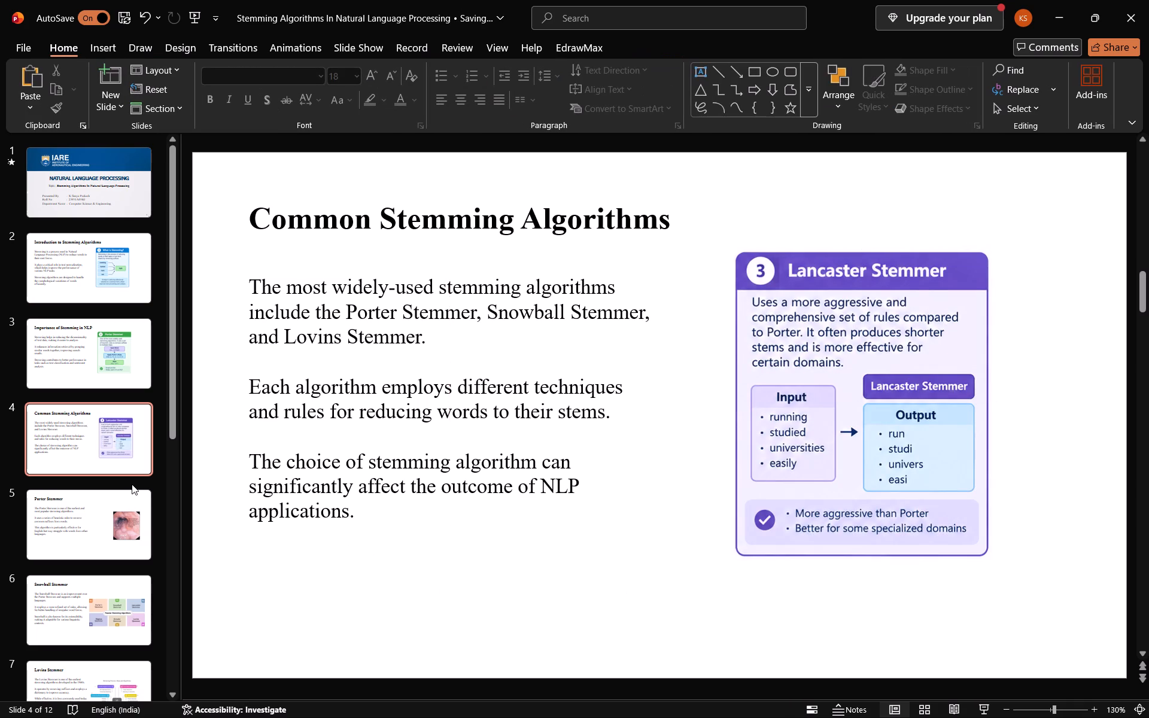
Replace the endoscopic placeholder picture on slide 5, Porter Stemmer, with the copied infographic.
scroll(132, 484, "down", 1)
left_click(65, 230)
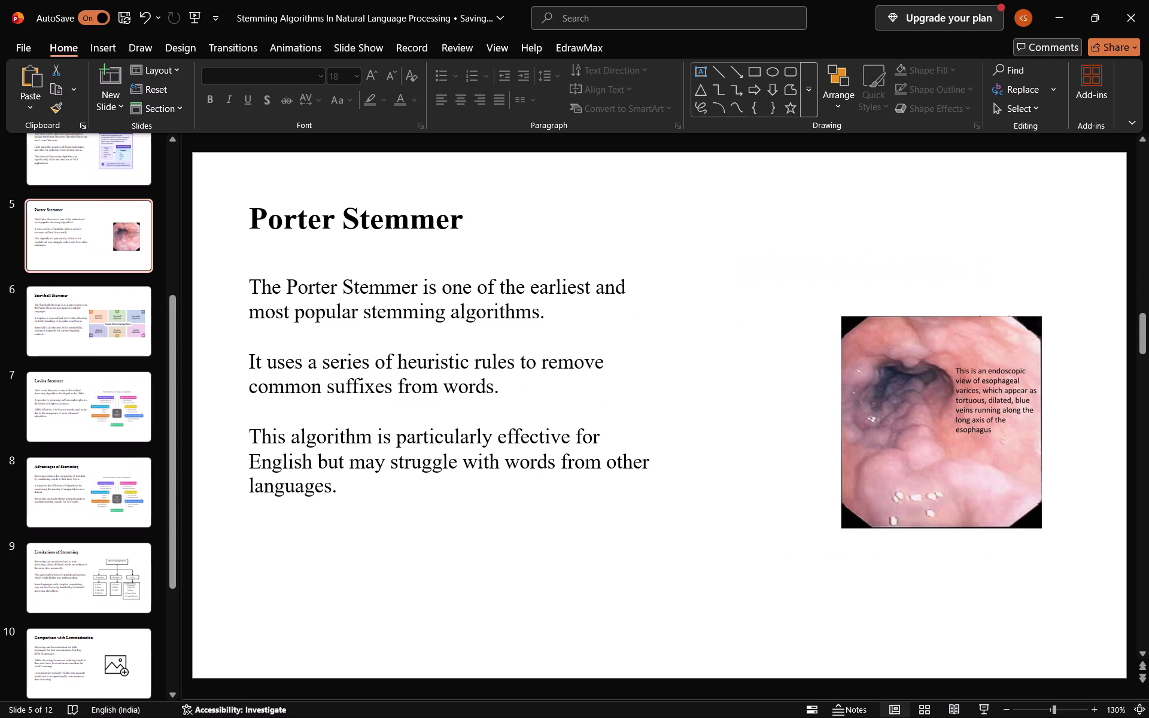
right_click(859, 411)
left_click(774, 428)
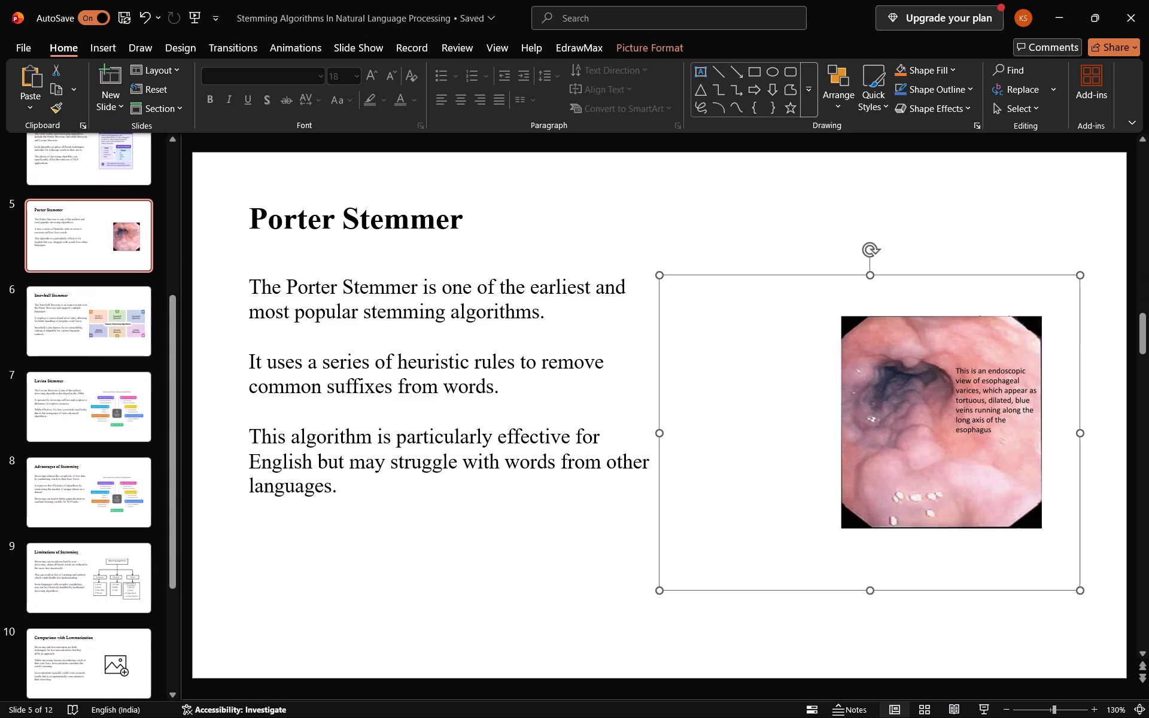
key("Delete")
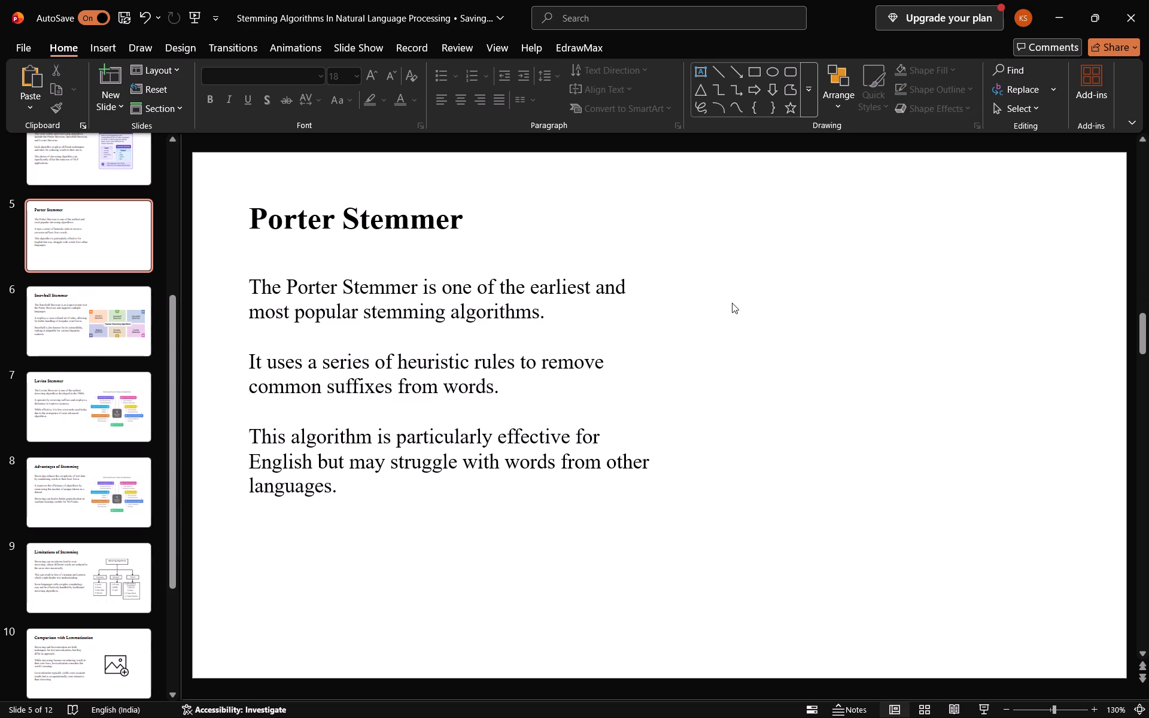
right_click(732, 303)
left_click(774, 363)
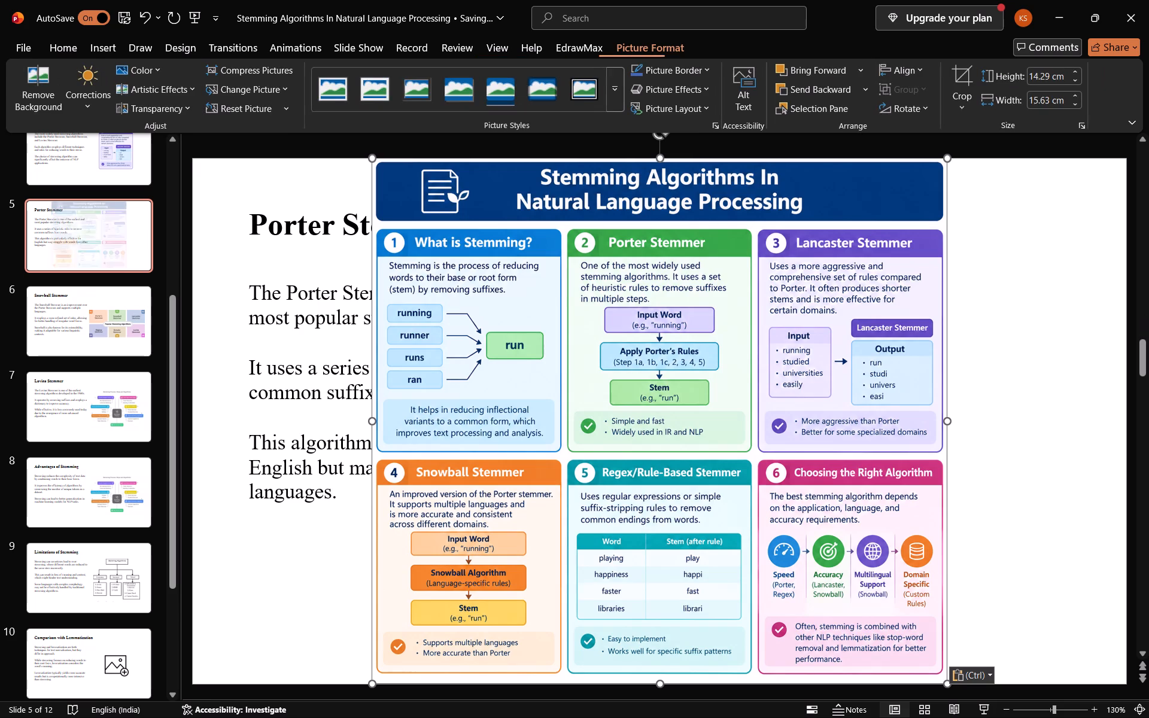
Crop the infographic on slide 5 to only the "Porter Stemmer" panel, about 6.3 cm high by 5.16 cm wide.
right_click(531, 274)
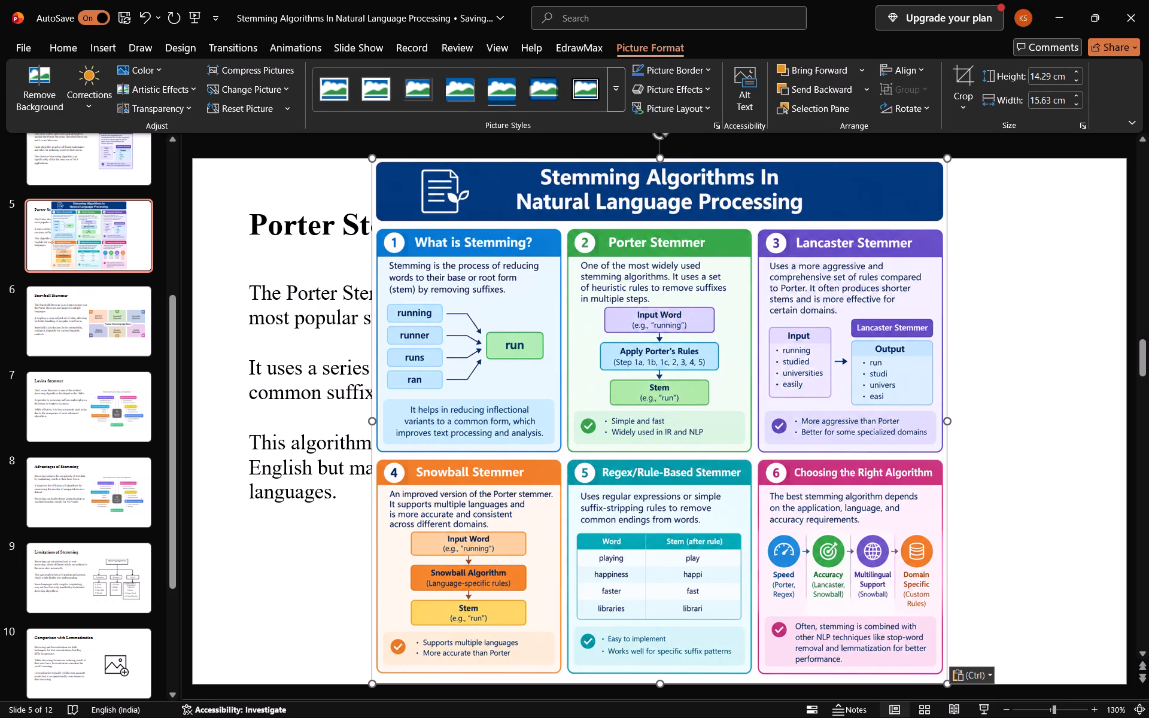
left_click(579, 247)
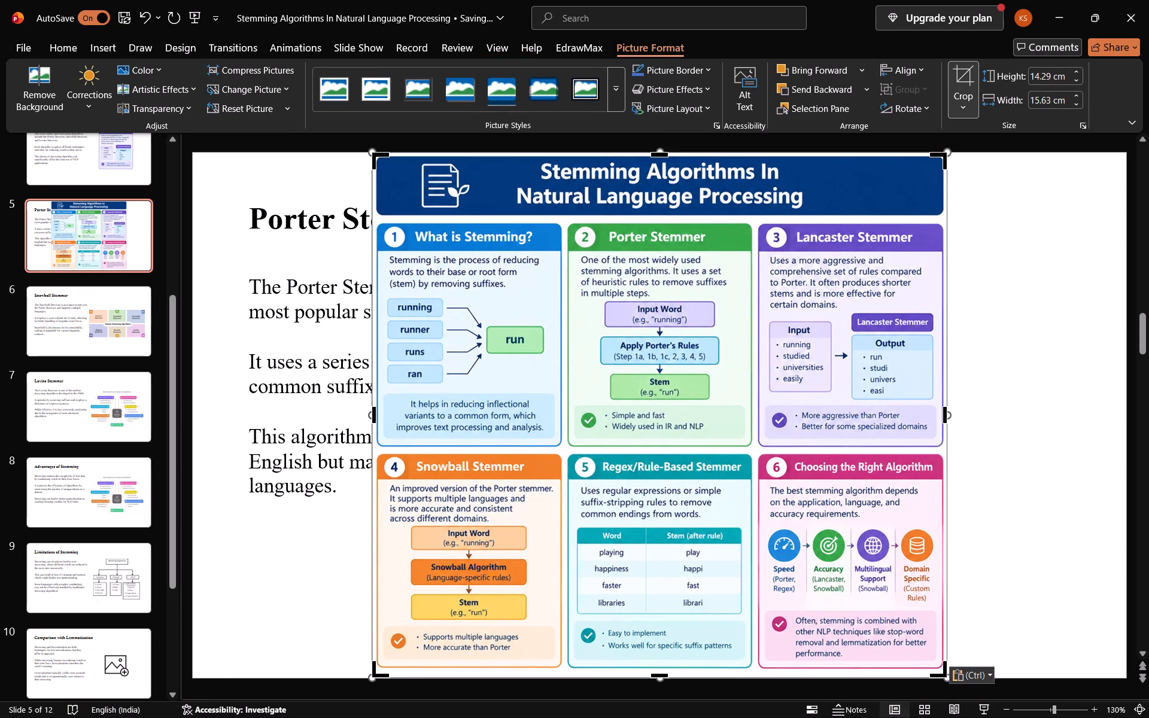
left_click_drag(372, 155, 564, 217)
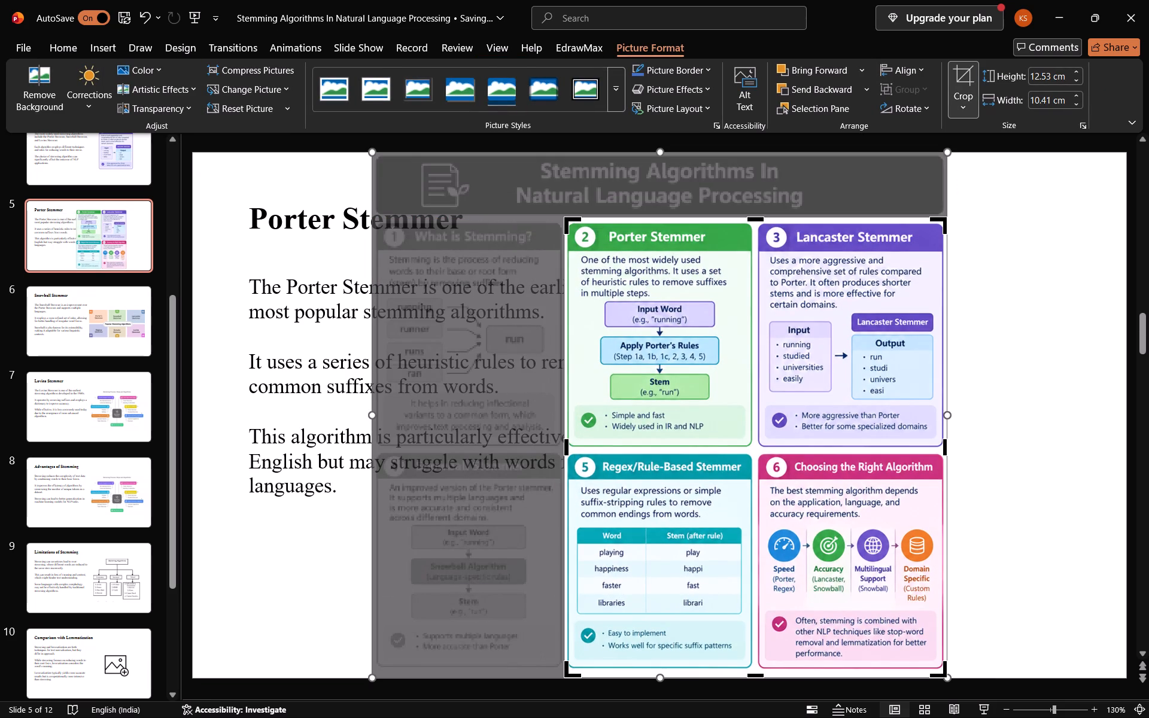
left_click_drag(943, 667, 753, 449)
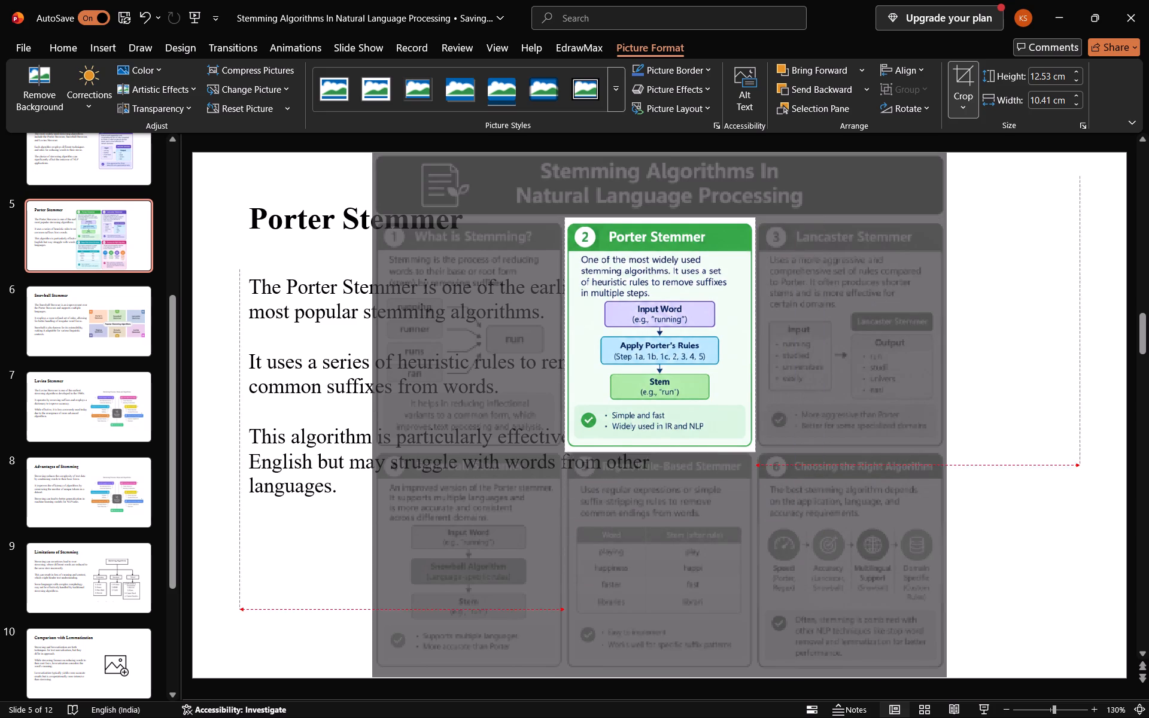
left_click_drag(753, 449, 755, 449)
left_click(1073, 381)
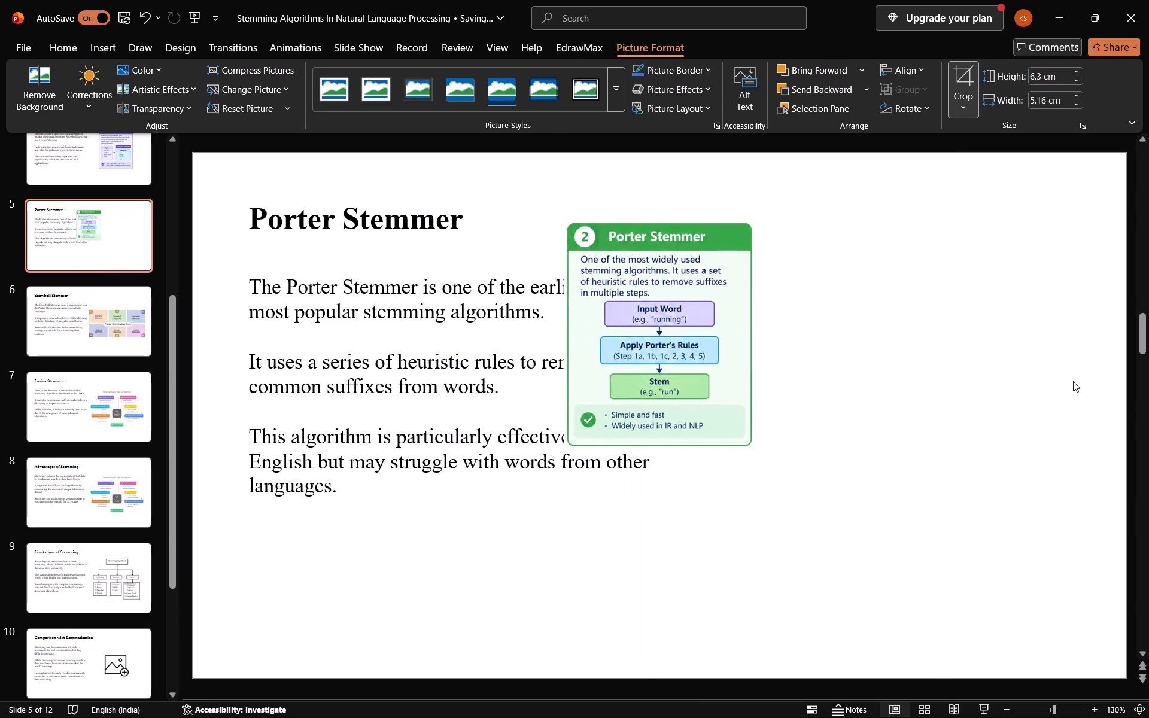
Place the "Porter Stemmer" picture beside the slide 5 text and enlarge it to fill more of the empty area.
left_click_drag(724, 337, 864, 339)
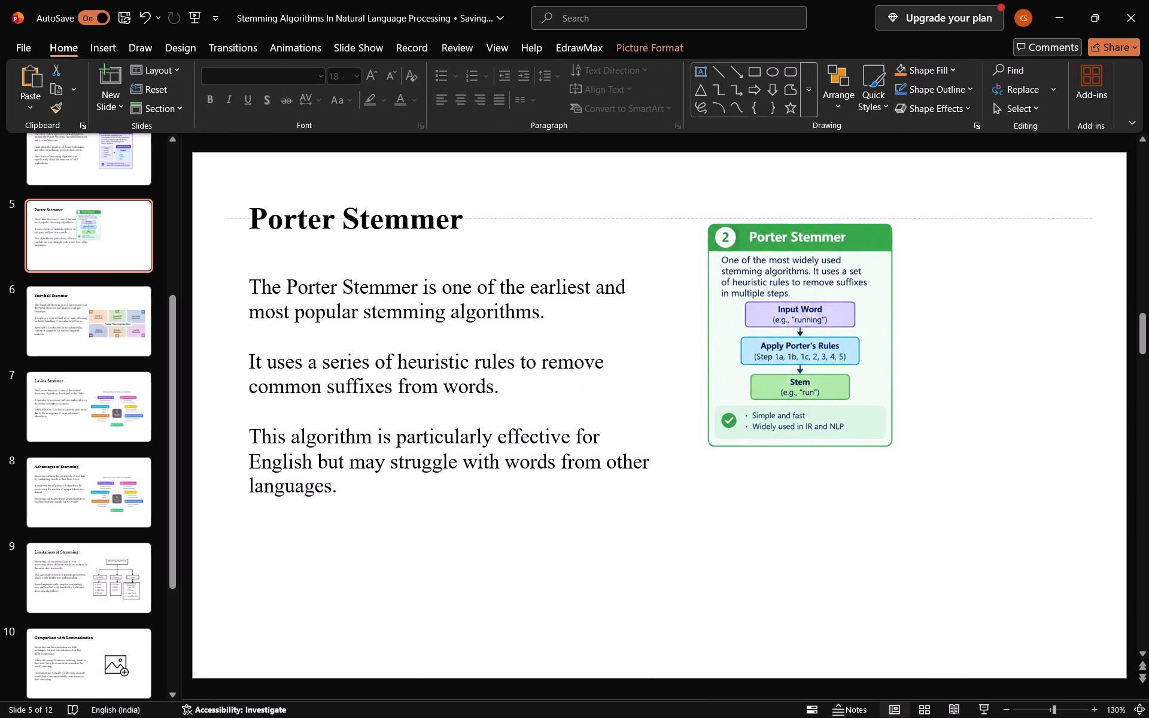
left_click_drag(864, 339, 865, 339)
left_click_drag(894, 448, 977, 488)
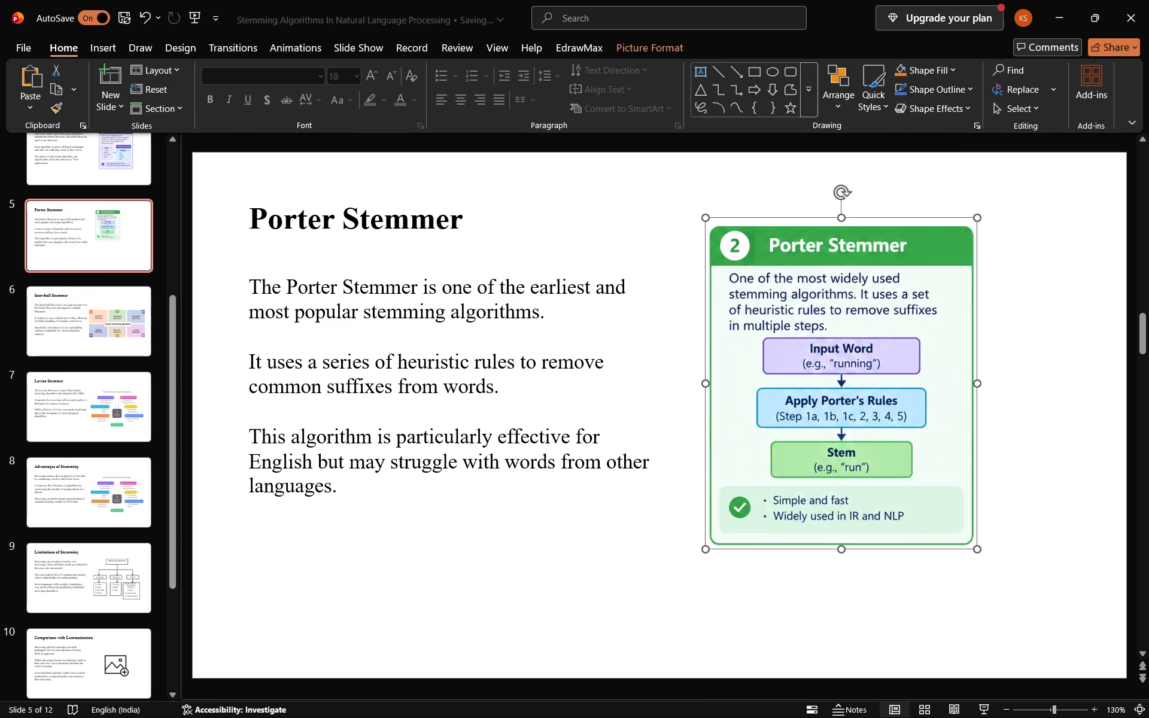
left_click_drag(875, 444, 892, 450)
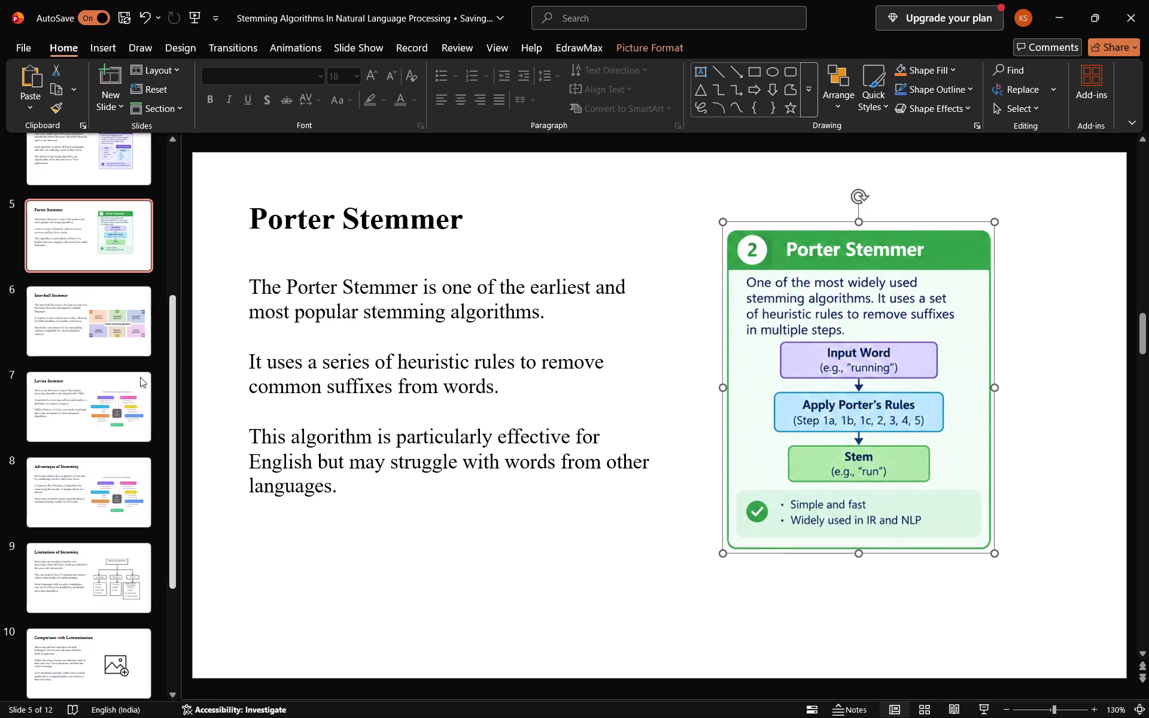
Paste the copied infographic onto slide 6, Snowball Stemmer.
left_click(103, 327)
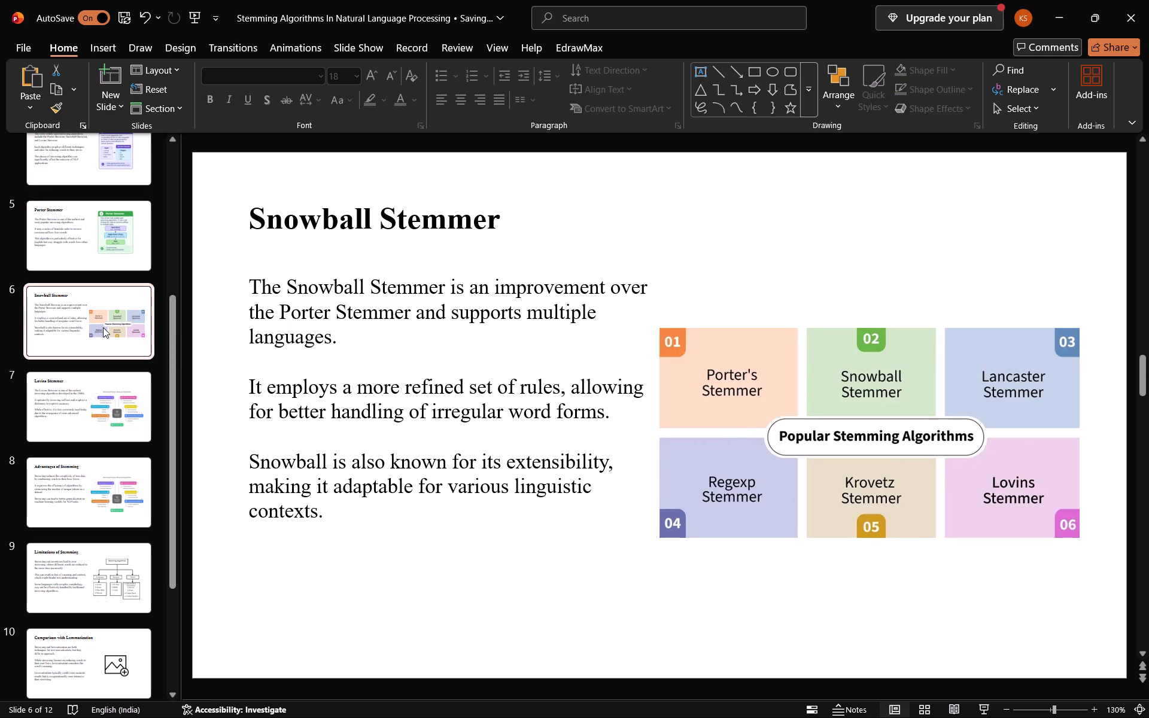
right_click(609, 545)
left_click(645, 256)
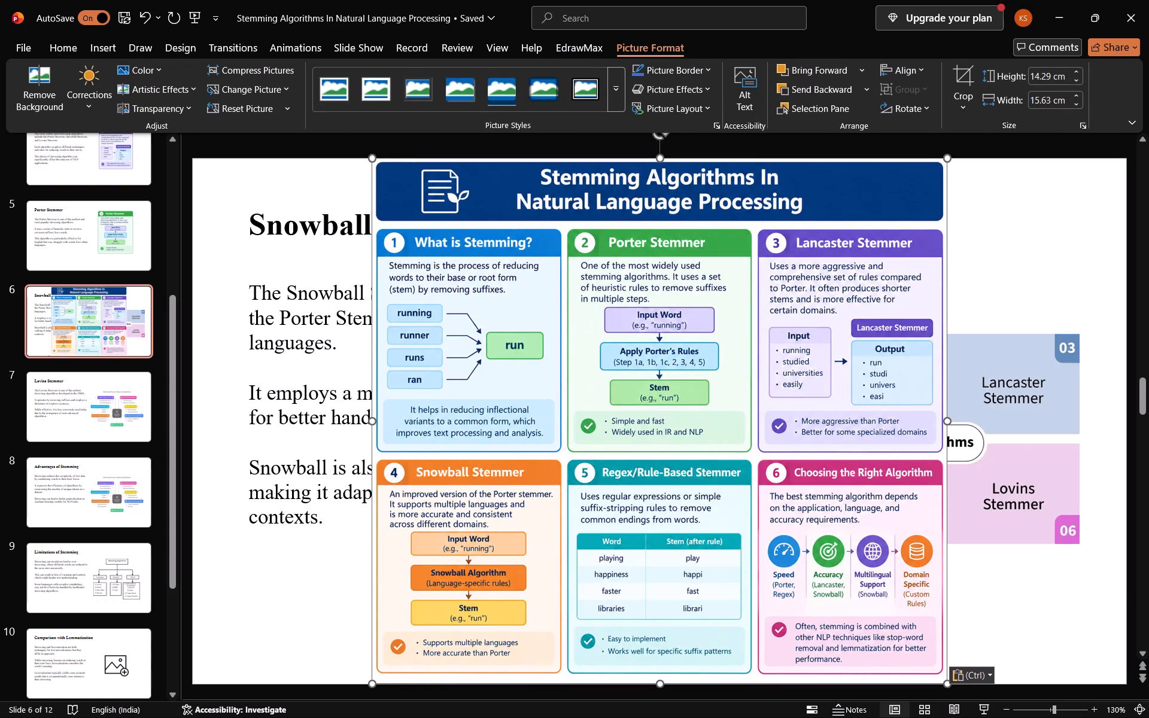
Crop the infographic on slide 6 to only the "Snowball Stemmer" panel.
right_click(700, 314)
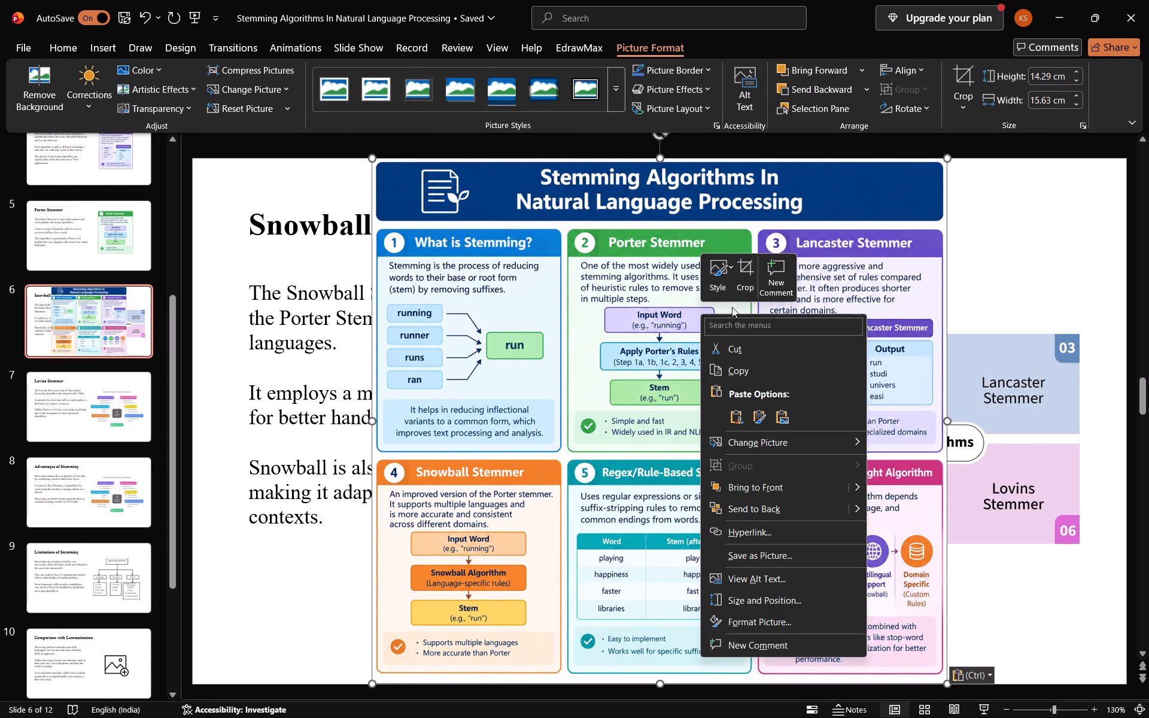
left_click(749, 272)
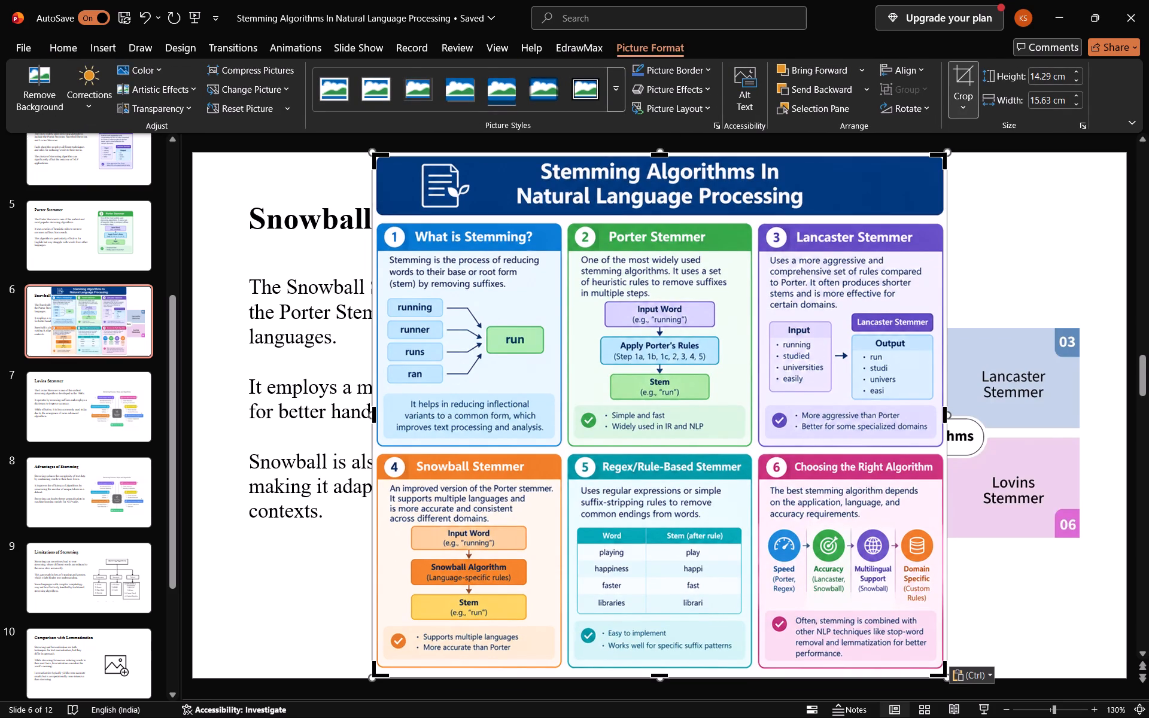
left_click_drag(944, 156, 558, 434)
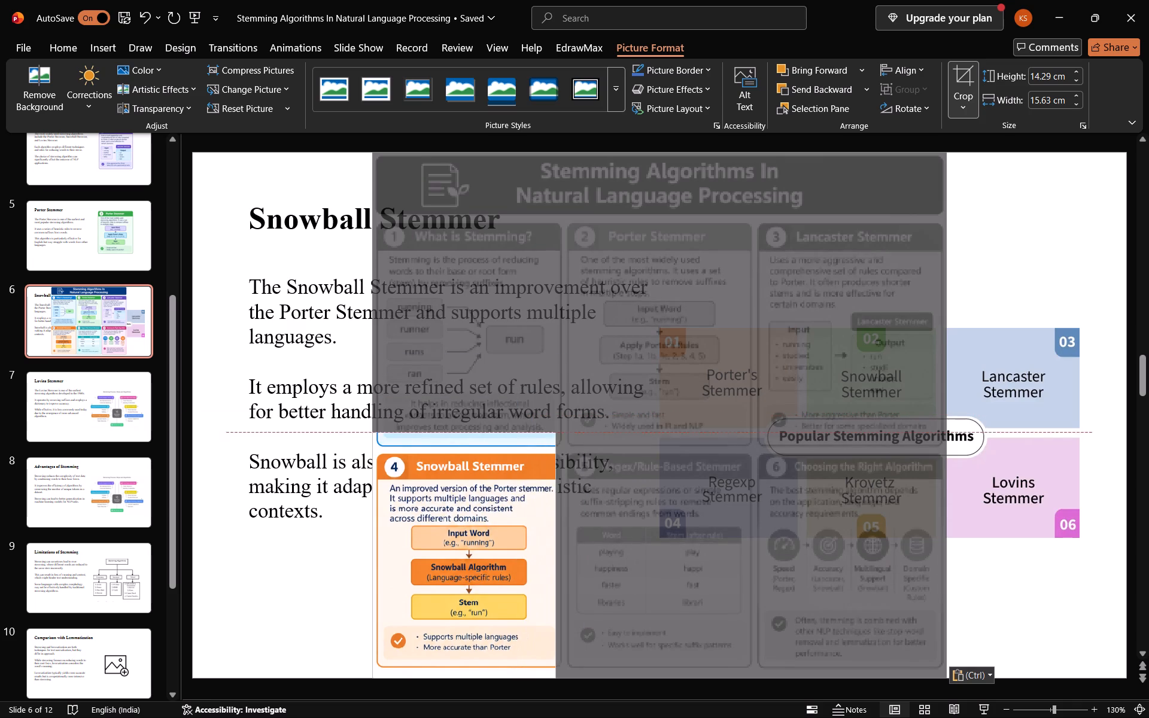
left_click_drag(558, 434, 562, 447)
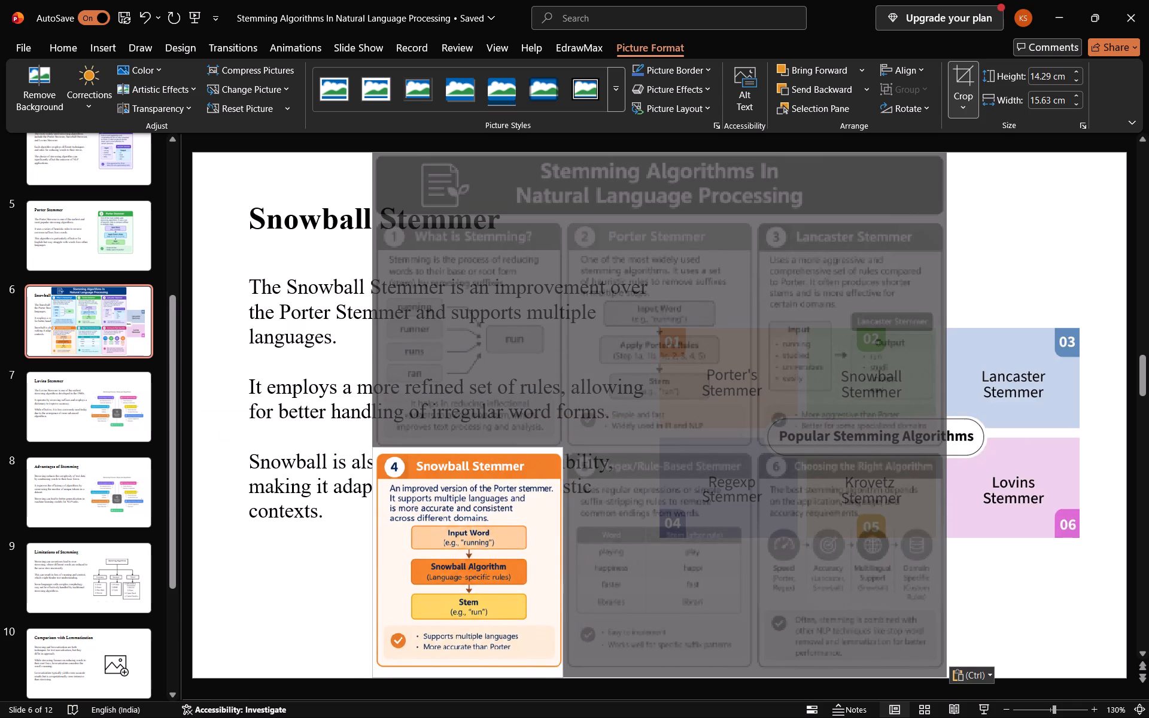
left_click_drag(562, 447, 564, 448)
left_click(1005, 261)
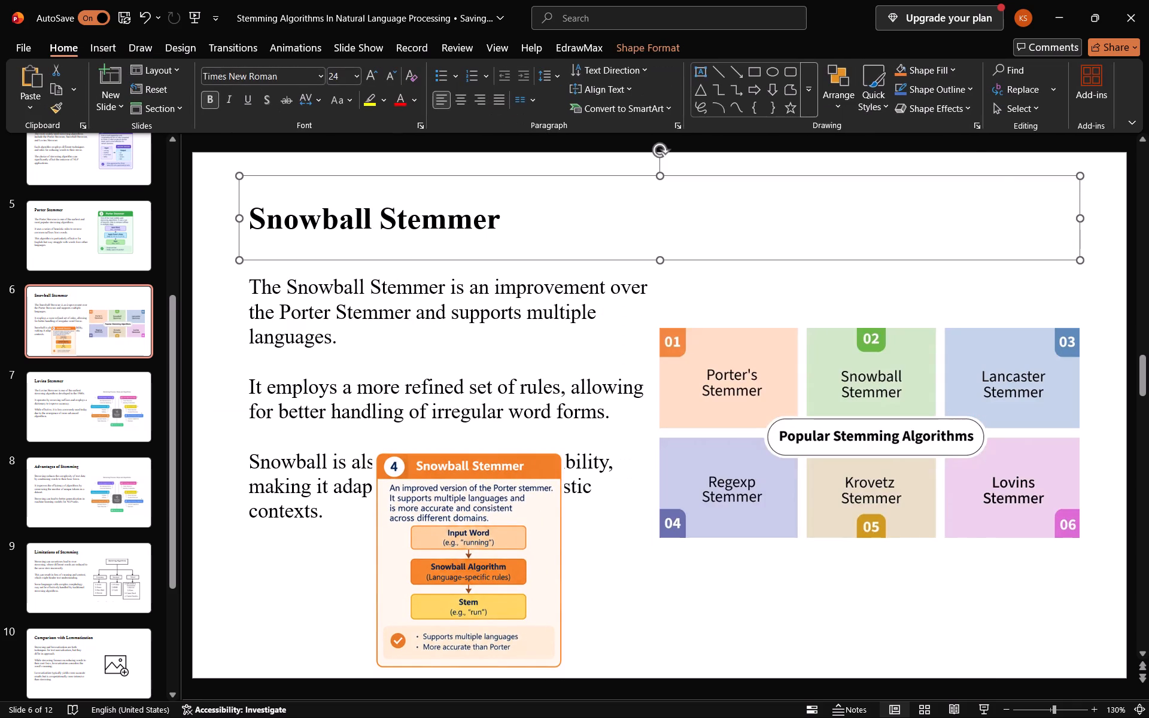
Delete the old "Popular Stemming Algorithms" picture from slide 6.
right_click(809, 464)
left_click(764, 412)
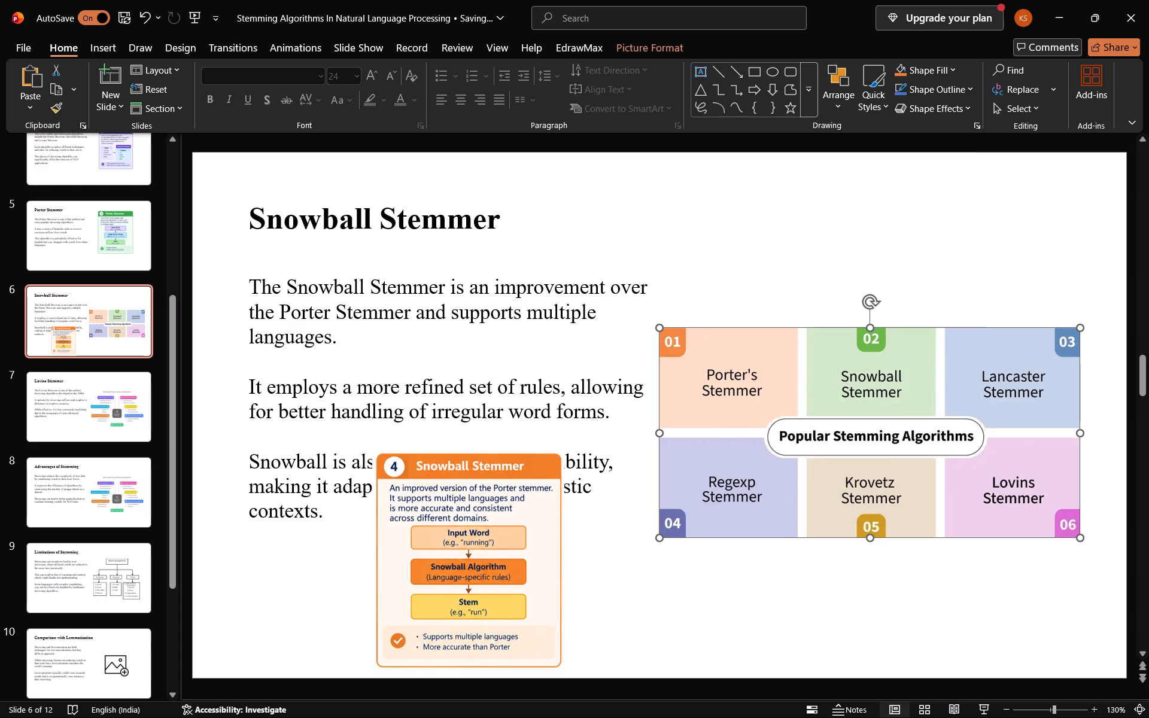
key("Delete")
Place the "Snowball Stemmer" picture beside the slide 6 text and enlarge it to fill more of the empty area.
left_click_drag(447, 562, 744, 407)
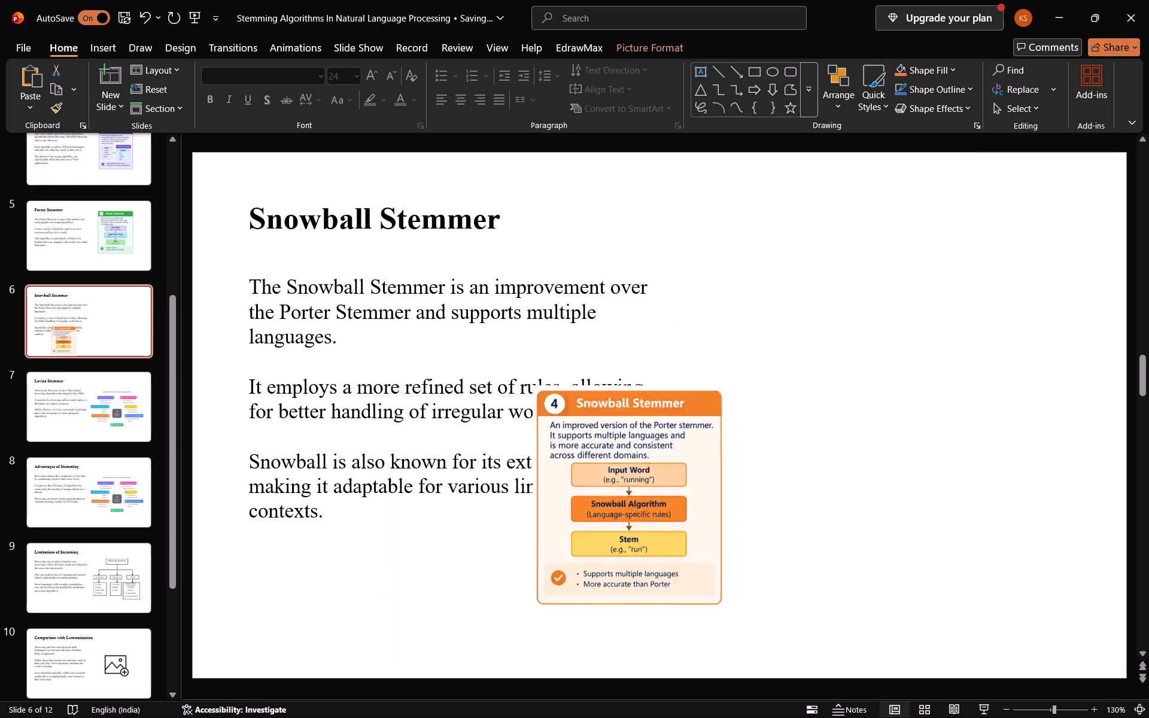
left_click_drag(744, 407, 779, 362)
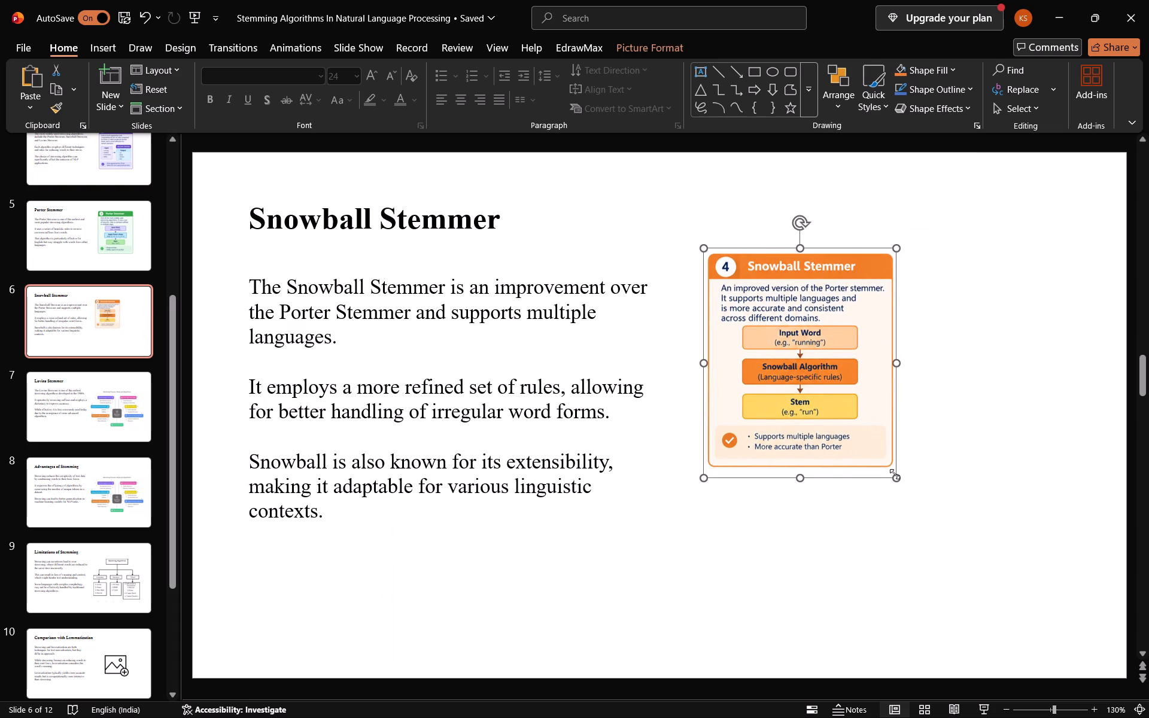
left_click_drag(899, 476, 1005, 501)
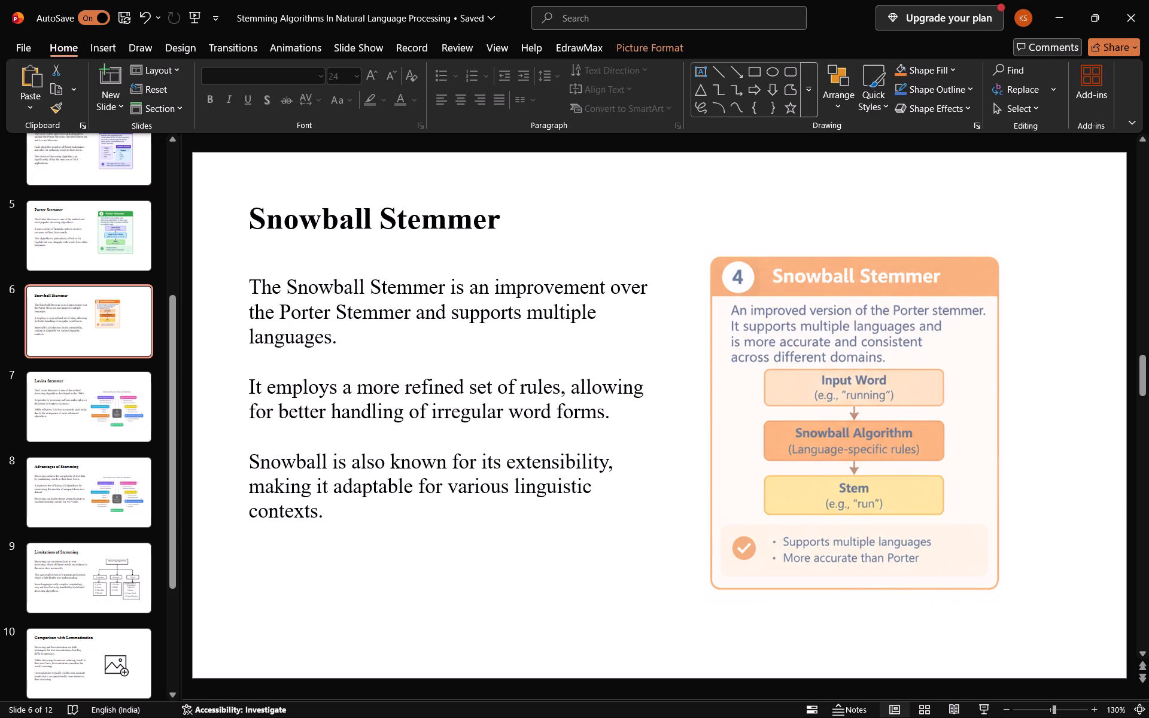
left_click_drag(1005, 501, 1004, 502)
left_click(476, 590)
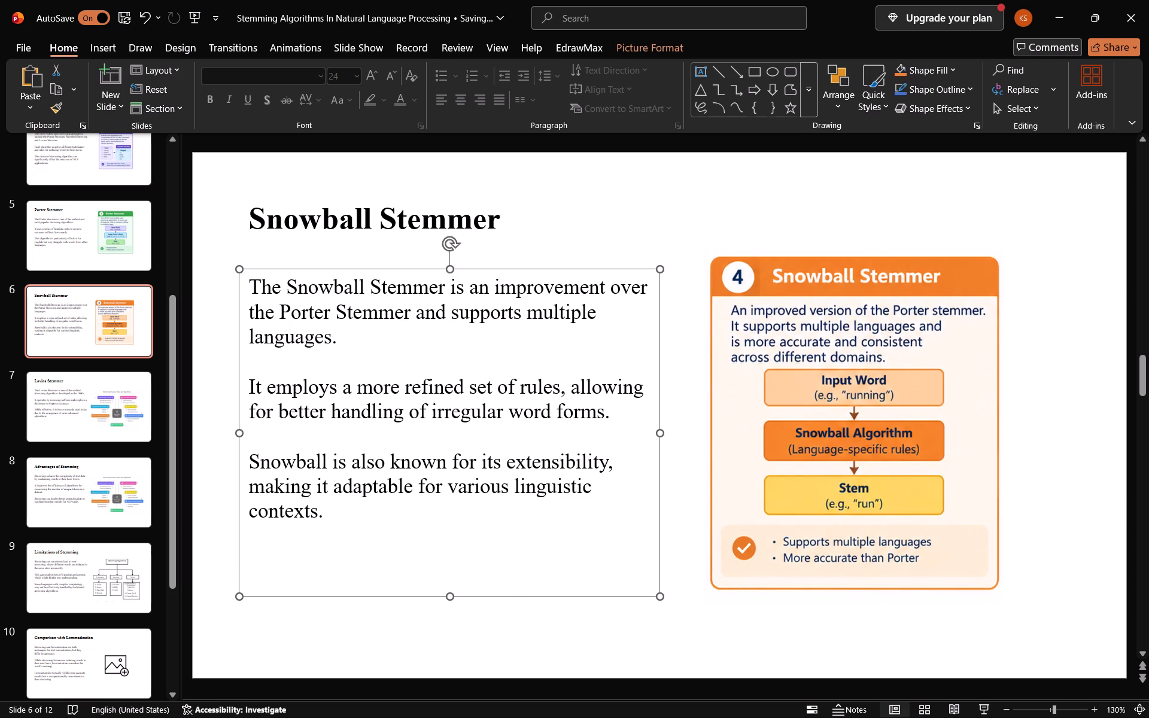
left_click(403, 619)
Paste the copied infographic onto slide 7, Lovins Stemmer.
left_click(110, 445)
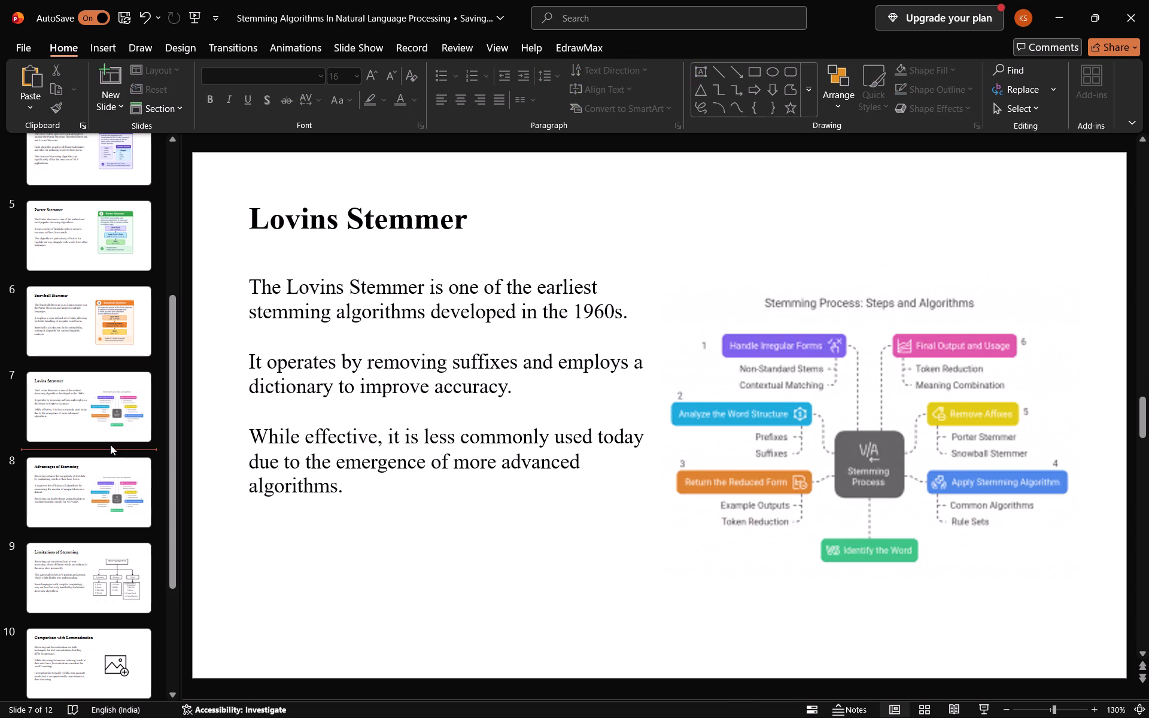
right_click(466, 510)
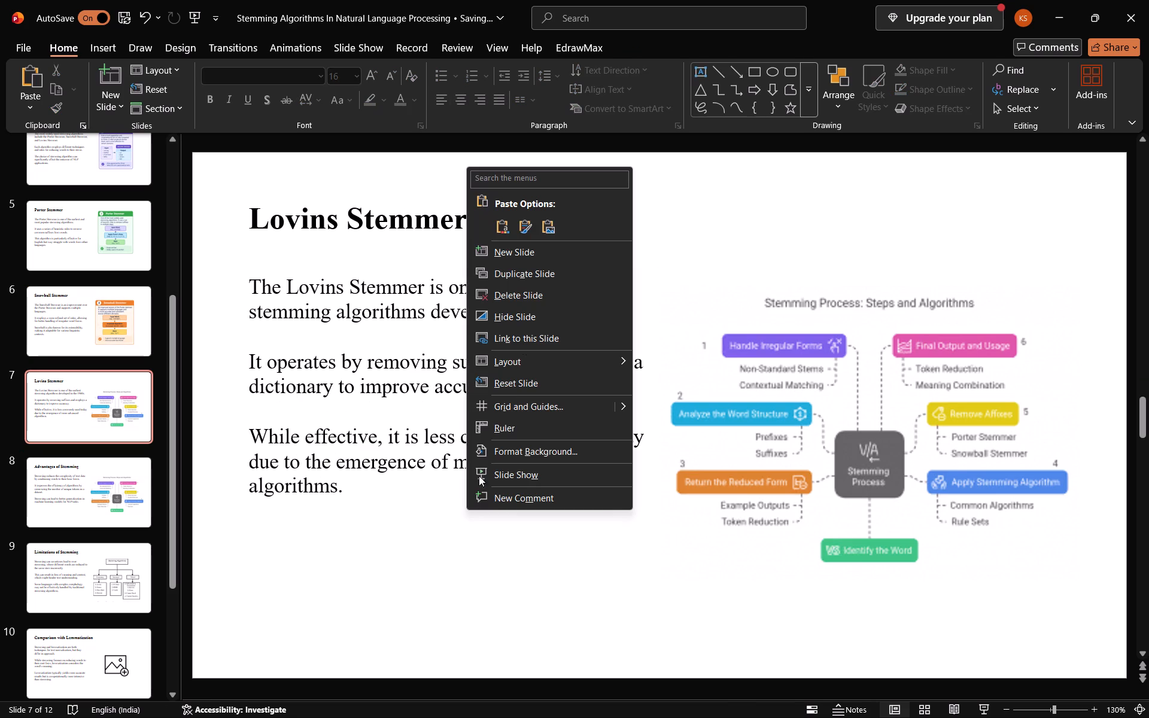
left_click(492, 218)
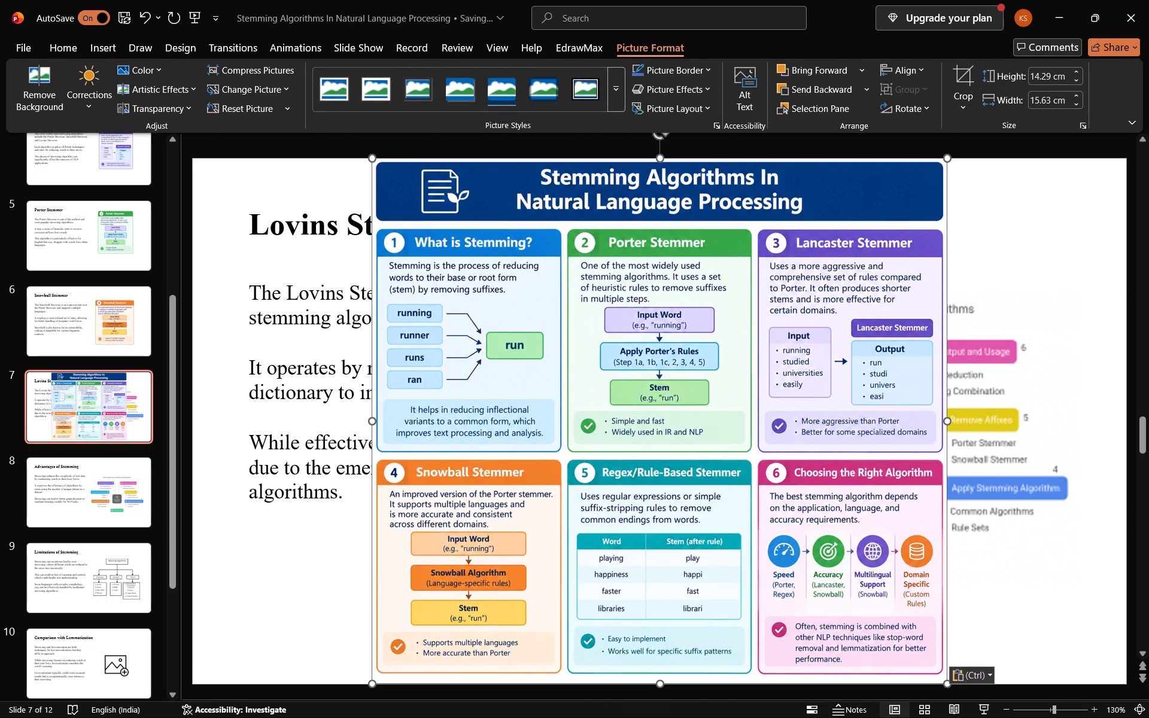
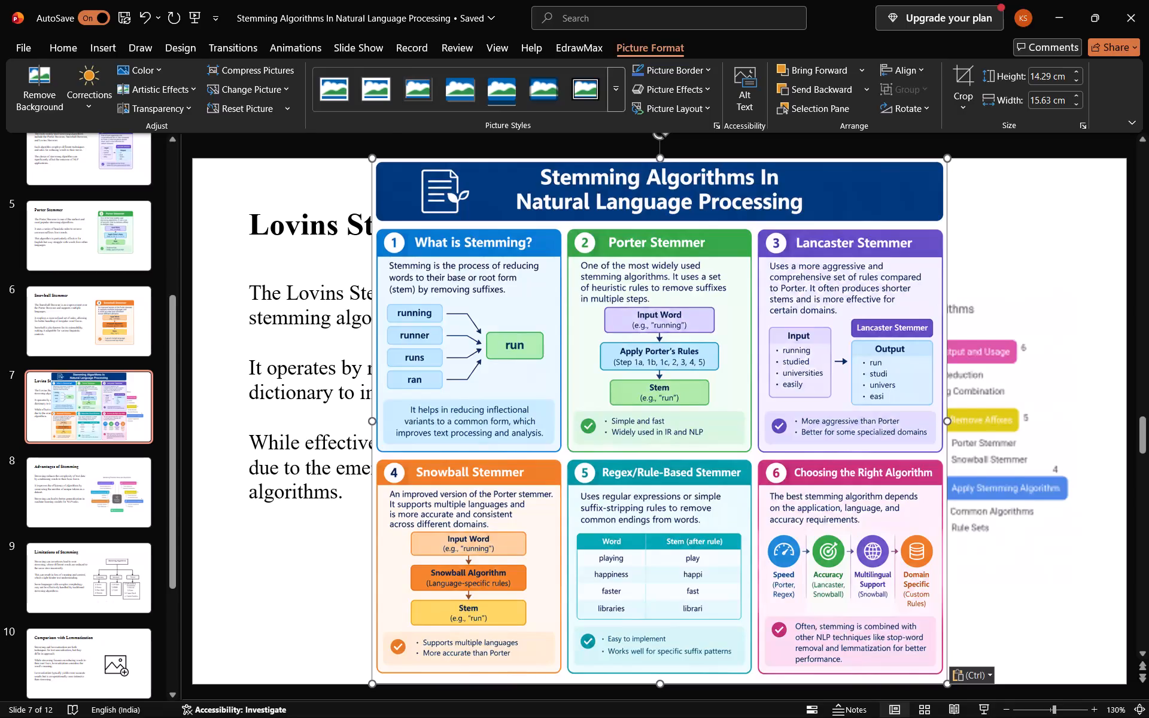
Delete the pasted infographic from slide 7, Lovins Stemmer.
key("Delete")
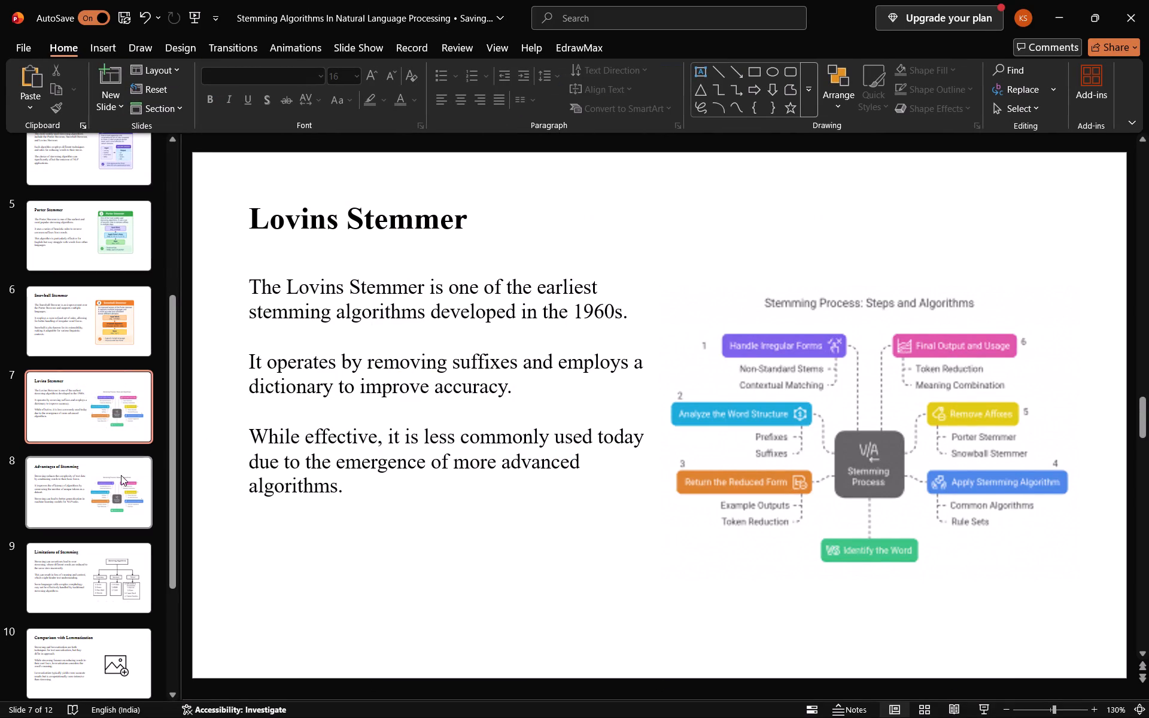
Paste the copied infographic onto slide 8, Advantages of Stemming.
left_click(121, 475)
right_click(777, 328)
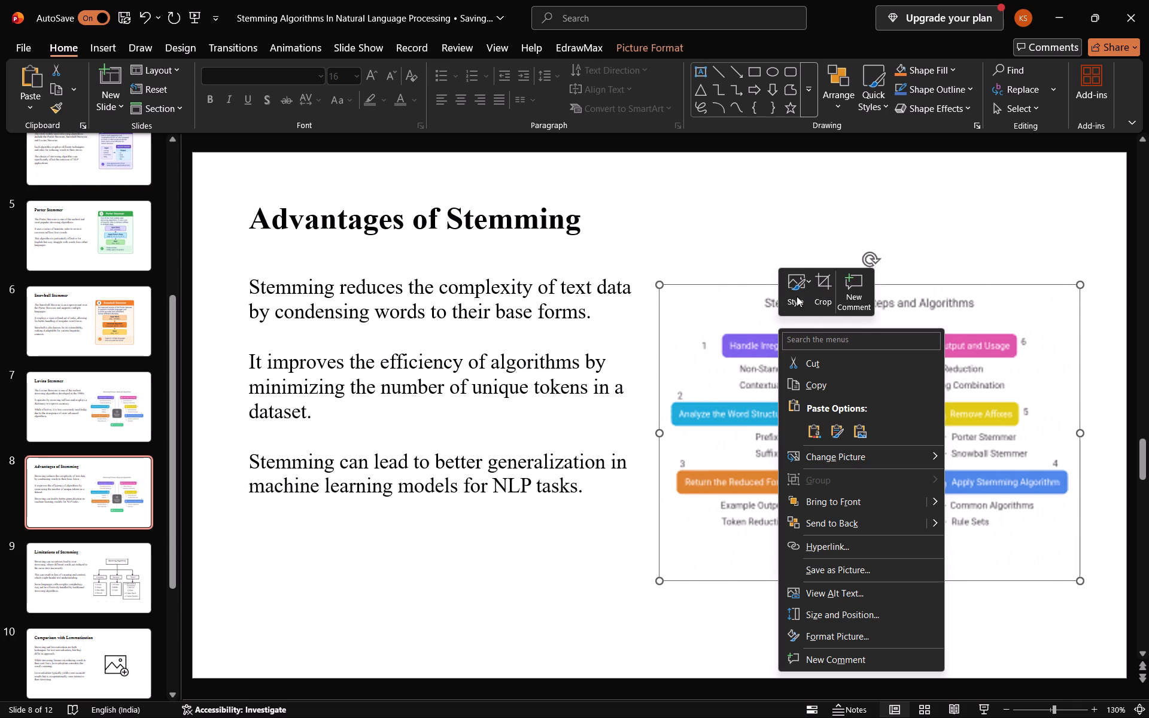
left_click(821, 433)
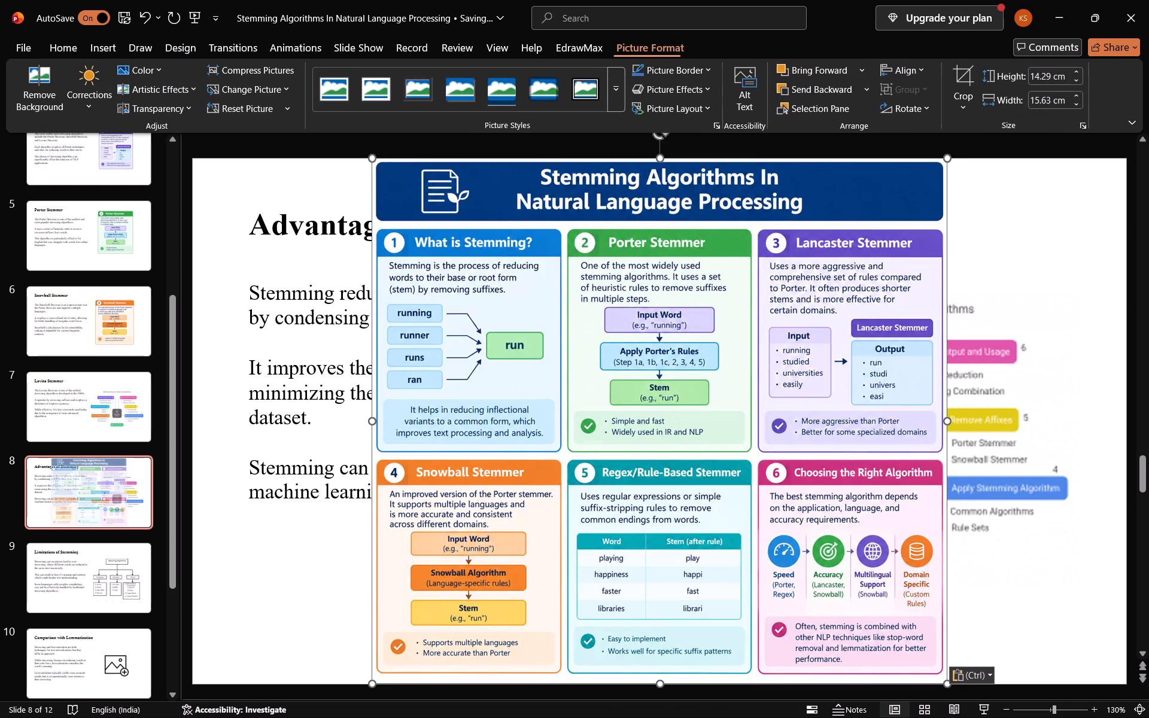
Crop the infographic on slide 8 to only the "Choosing the Right Algorithm" panel.
right_click(580, 244)
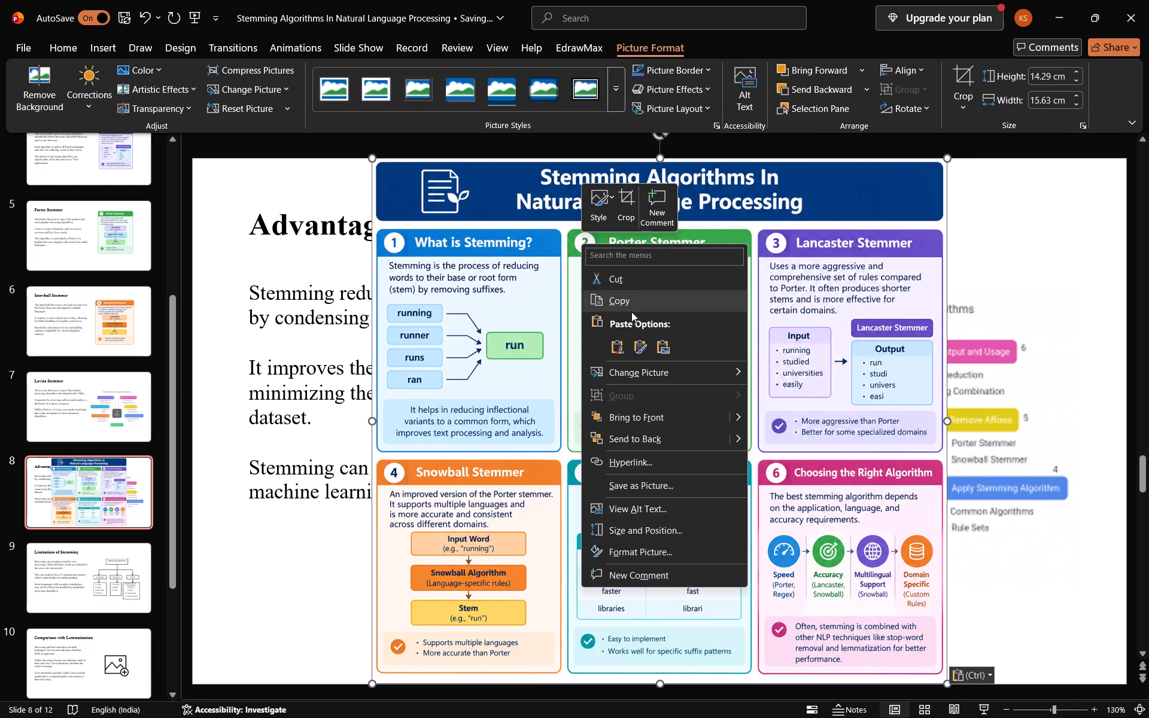
left_click(631, 200)
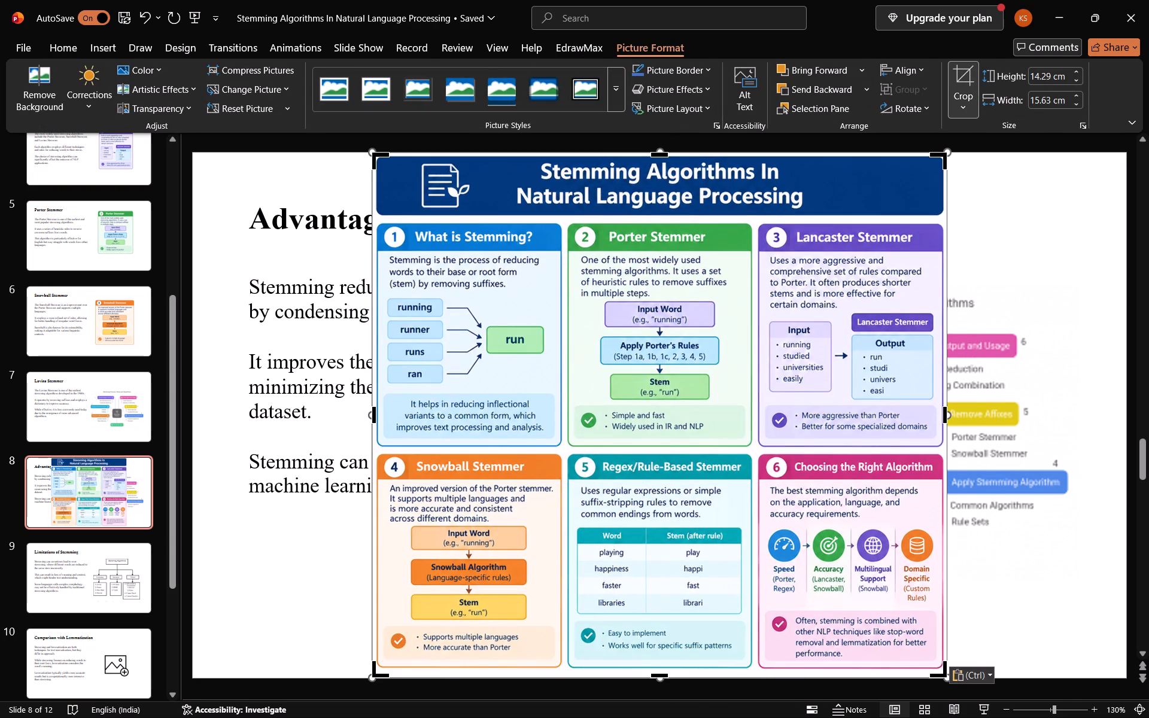
left_click_drag(378, 159, 780, 434)
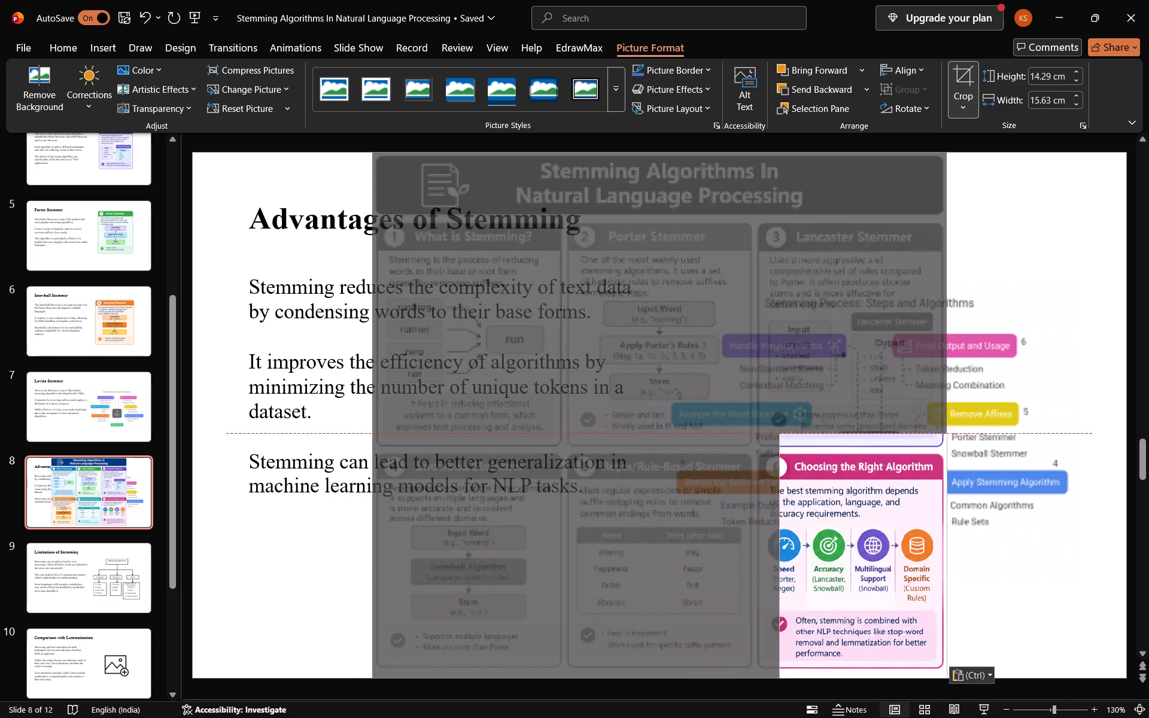
left_click_drag(780, 434, 753, 446)
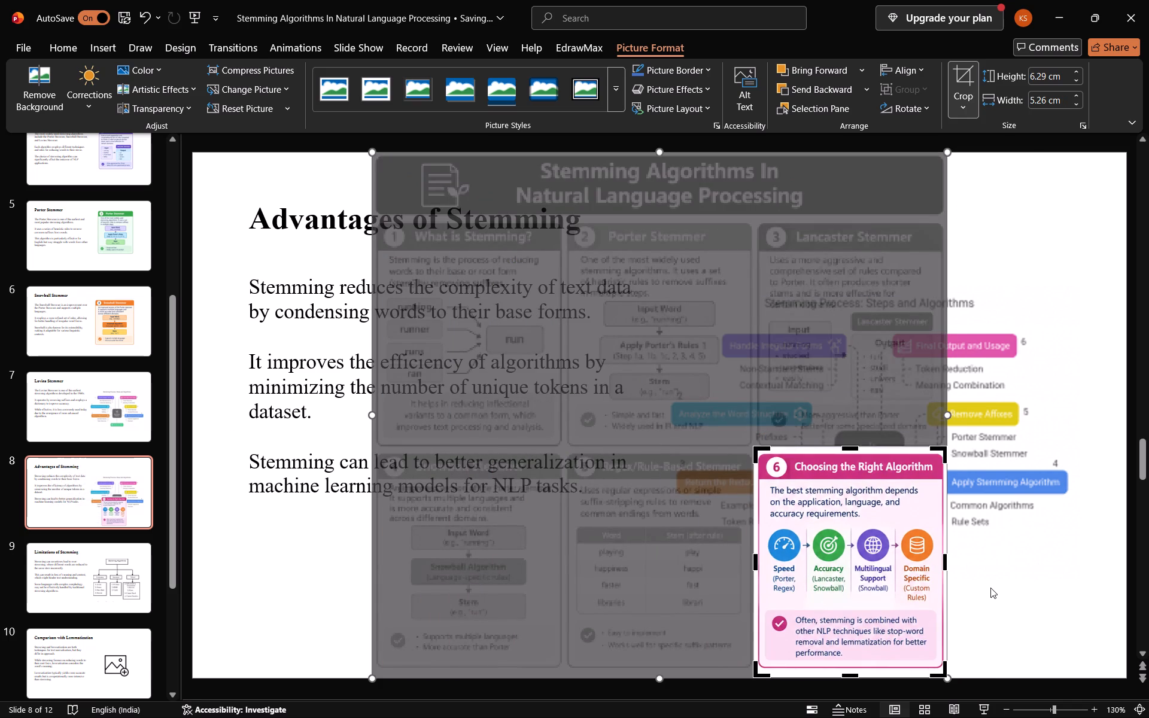
left_click(991, 591)
Delete the old "Stemming Process: Steps and Algorithms" diagram from slide 8.
left_click(951, 269)
left_click(934, 336)
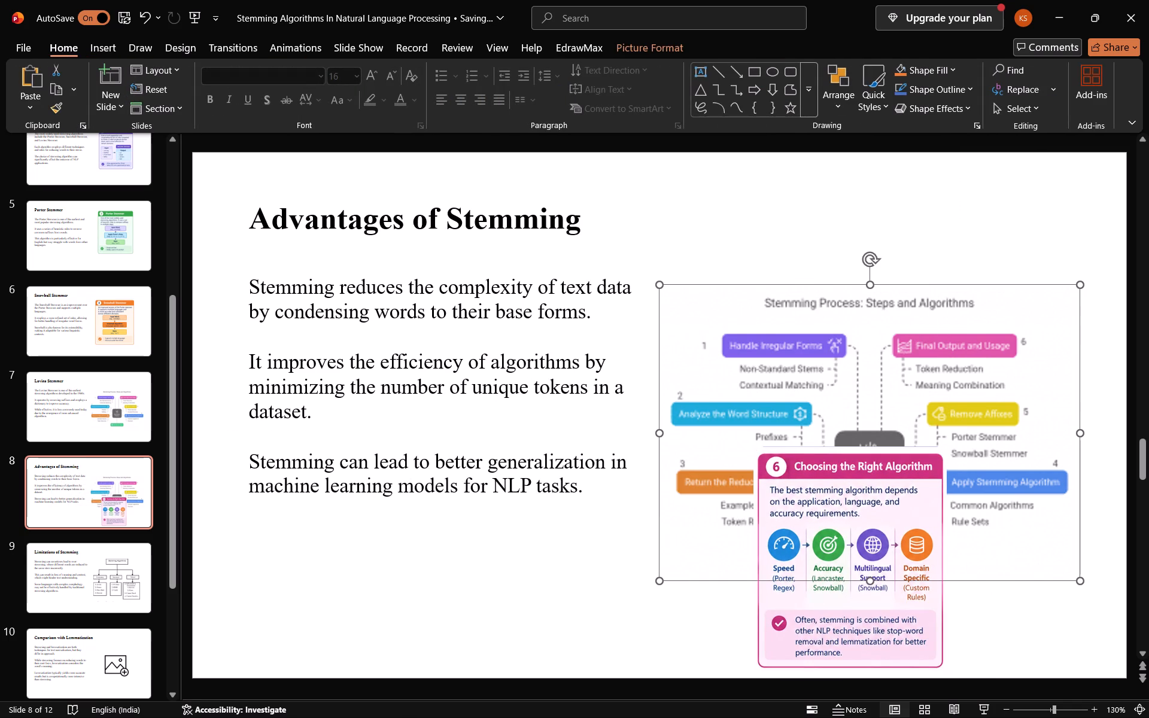
key("Insert")
left_click(914, 355)
key("Delete")
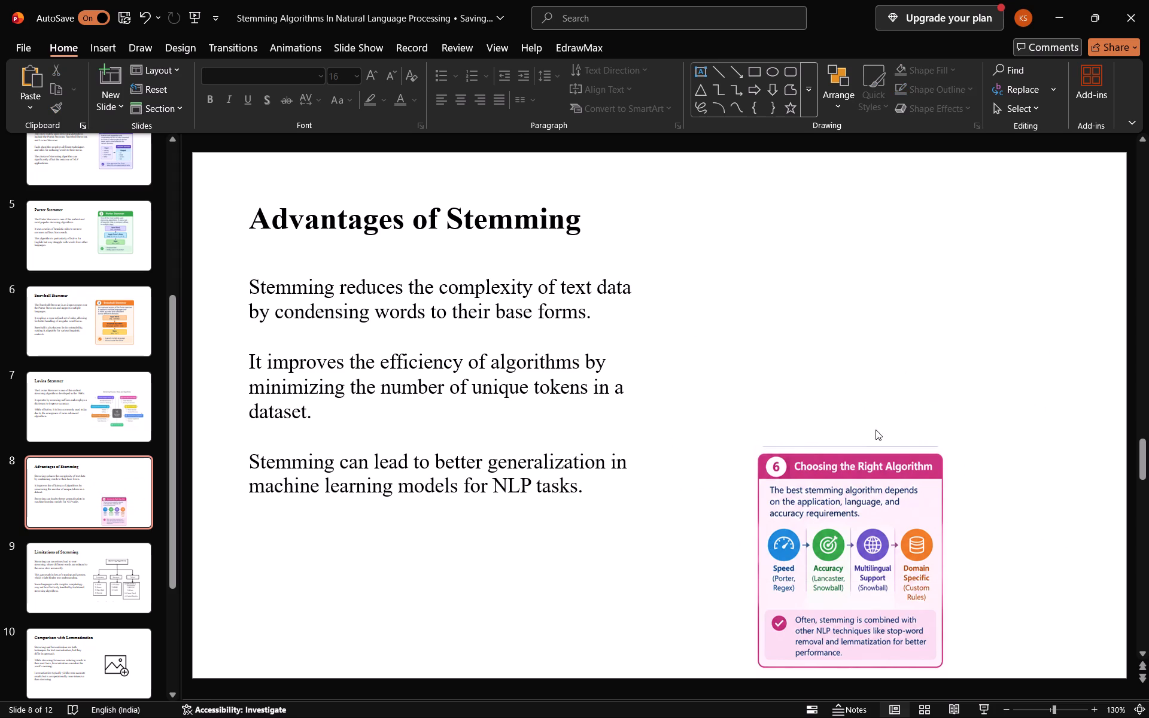
Place the "Choosing the Right Algorithm" picture beside the slide 8 text and enlarge it to fill more of the empty area.
left_click_drag(866, 496, 796, 293)
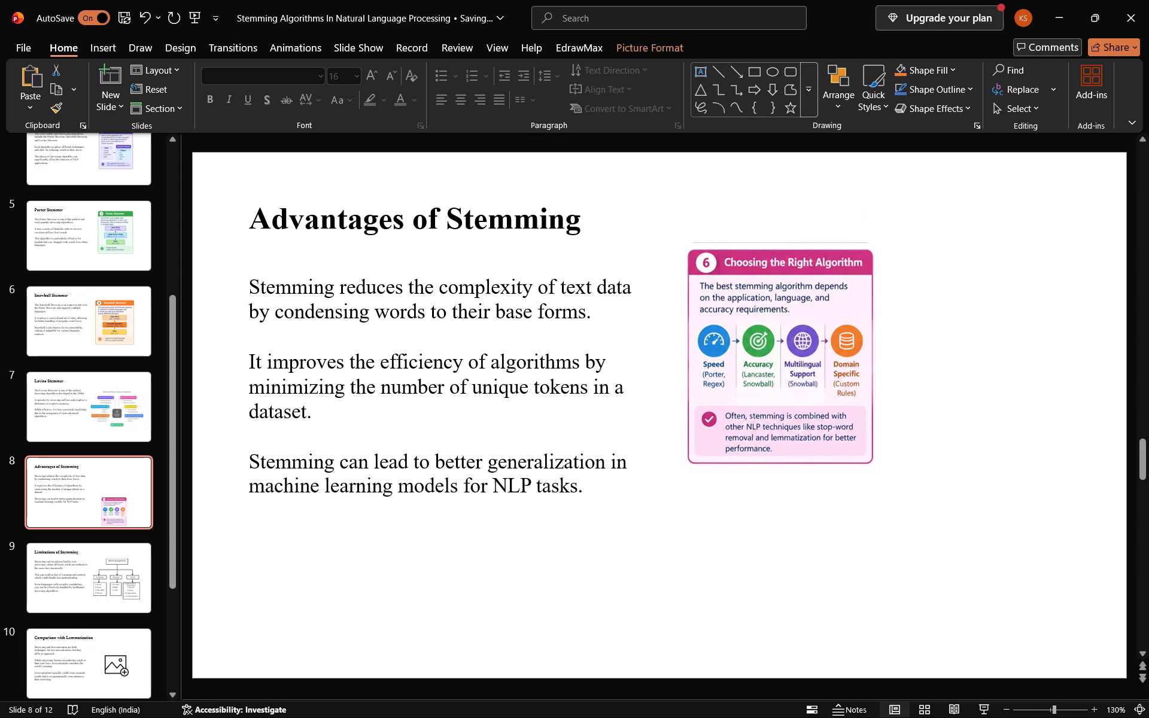
left_click_drag(796, 293, 796, 296)
left_click_drag(877, 477, 972, 503)
left_click_drag(820, 454, 834, 452)
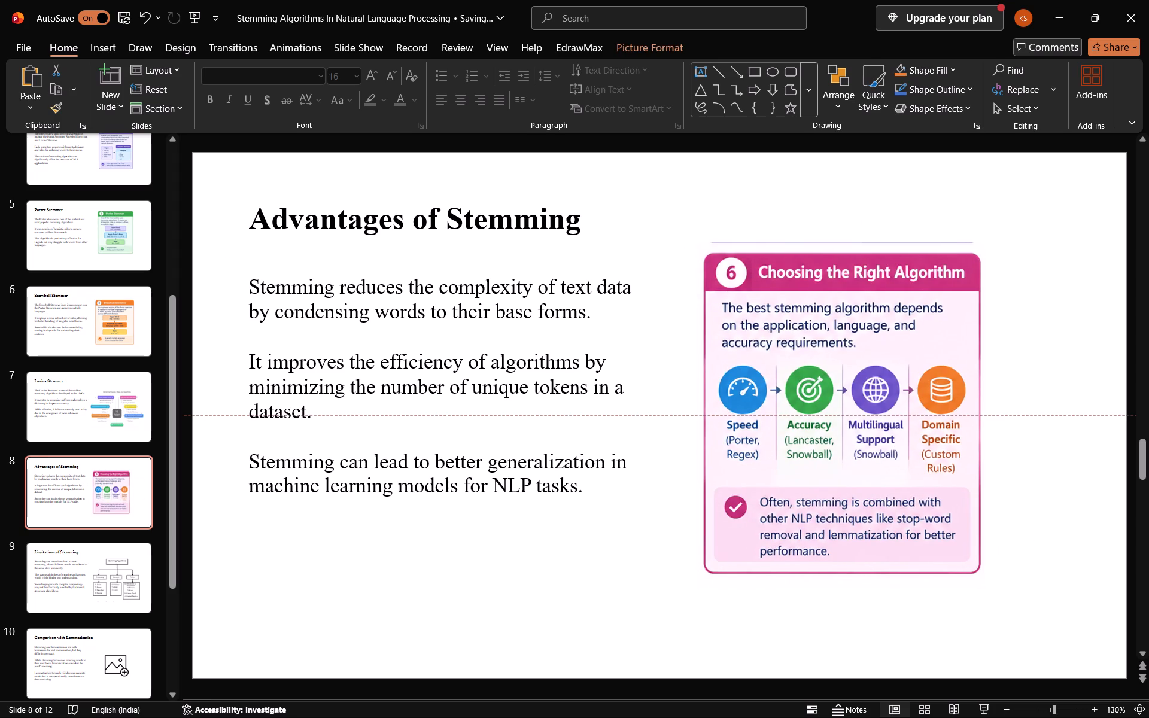
left_click_drag(834, 452, 844, 445)
left_click(537, 590)
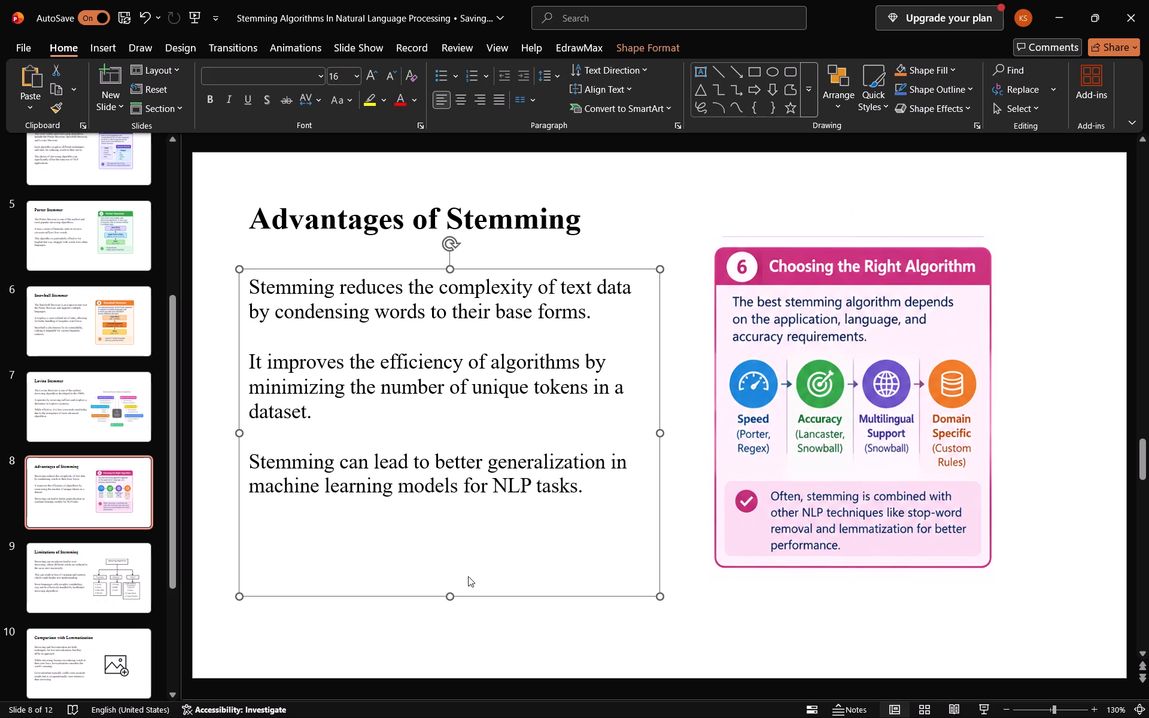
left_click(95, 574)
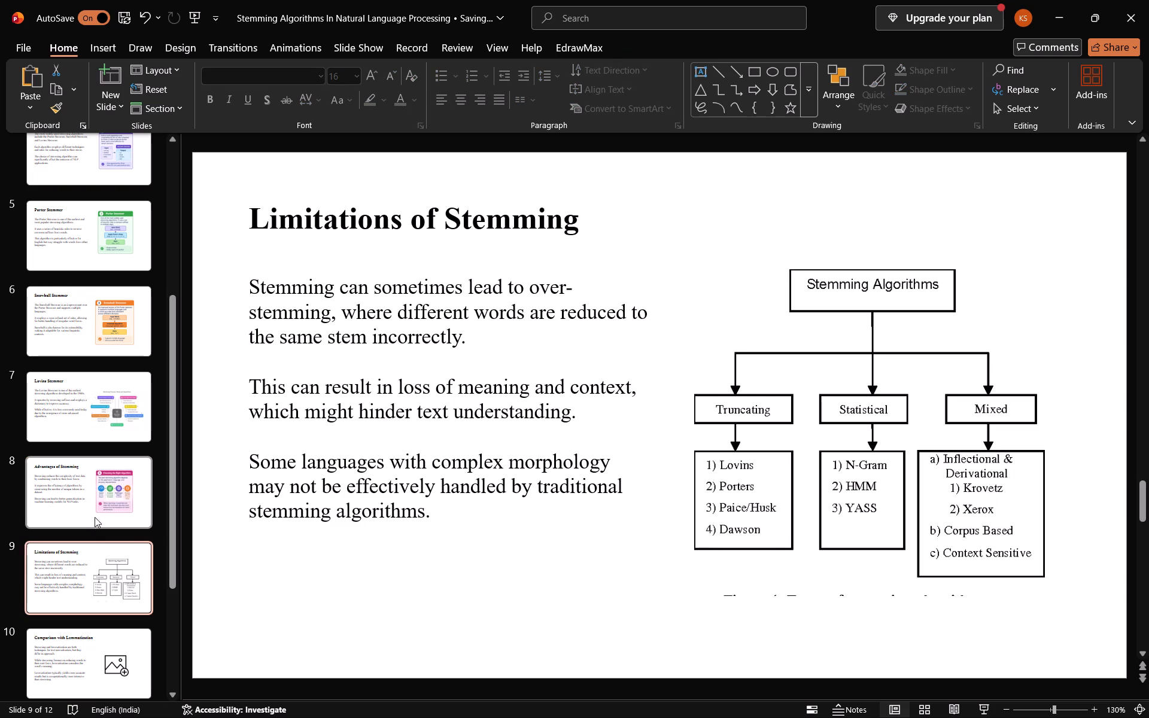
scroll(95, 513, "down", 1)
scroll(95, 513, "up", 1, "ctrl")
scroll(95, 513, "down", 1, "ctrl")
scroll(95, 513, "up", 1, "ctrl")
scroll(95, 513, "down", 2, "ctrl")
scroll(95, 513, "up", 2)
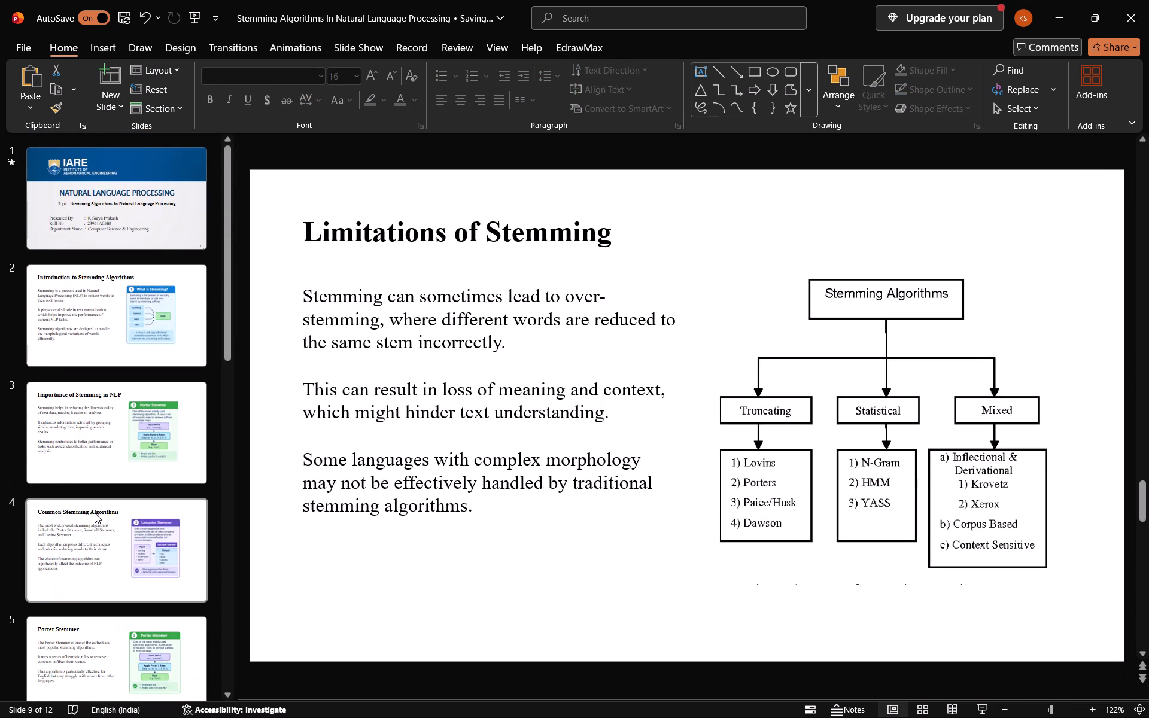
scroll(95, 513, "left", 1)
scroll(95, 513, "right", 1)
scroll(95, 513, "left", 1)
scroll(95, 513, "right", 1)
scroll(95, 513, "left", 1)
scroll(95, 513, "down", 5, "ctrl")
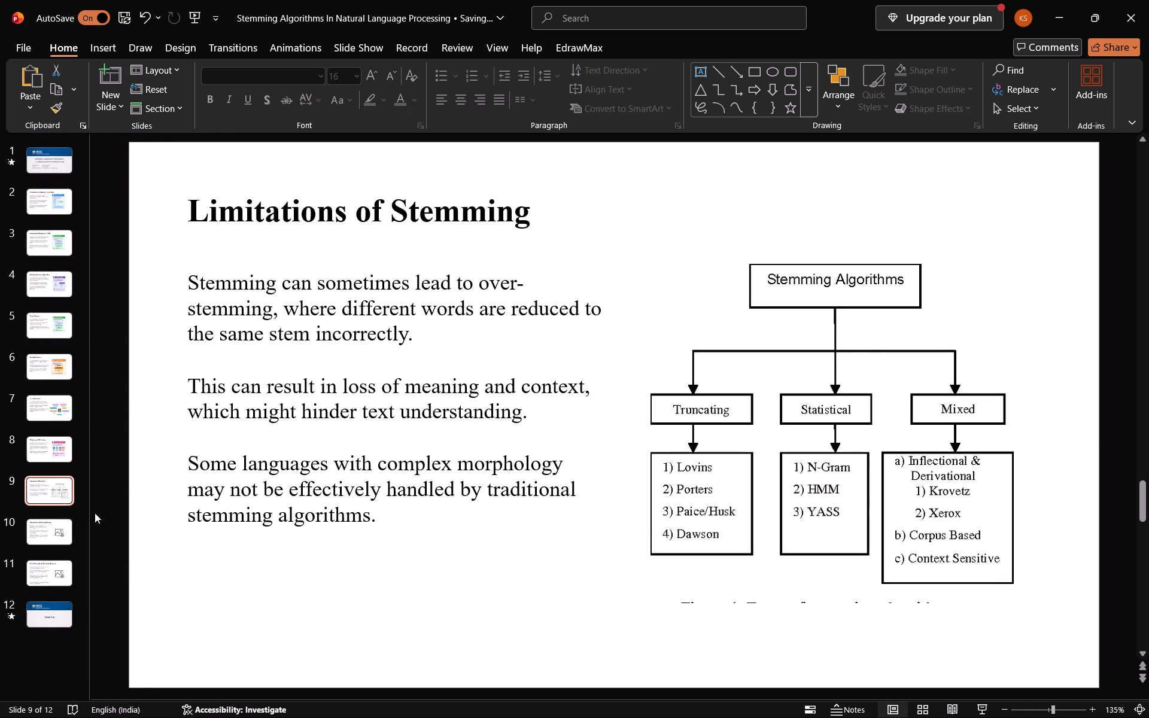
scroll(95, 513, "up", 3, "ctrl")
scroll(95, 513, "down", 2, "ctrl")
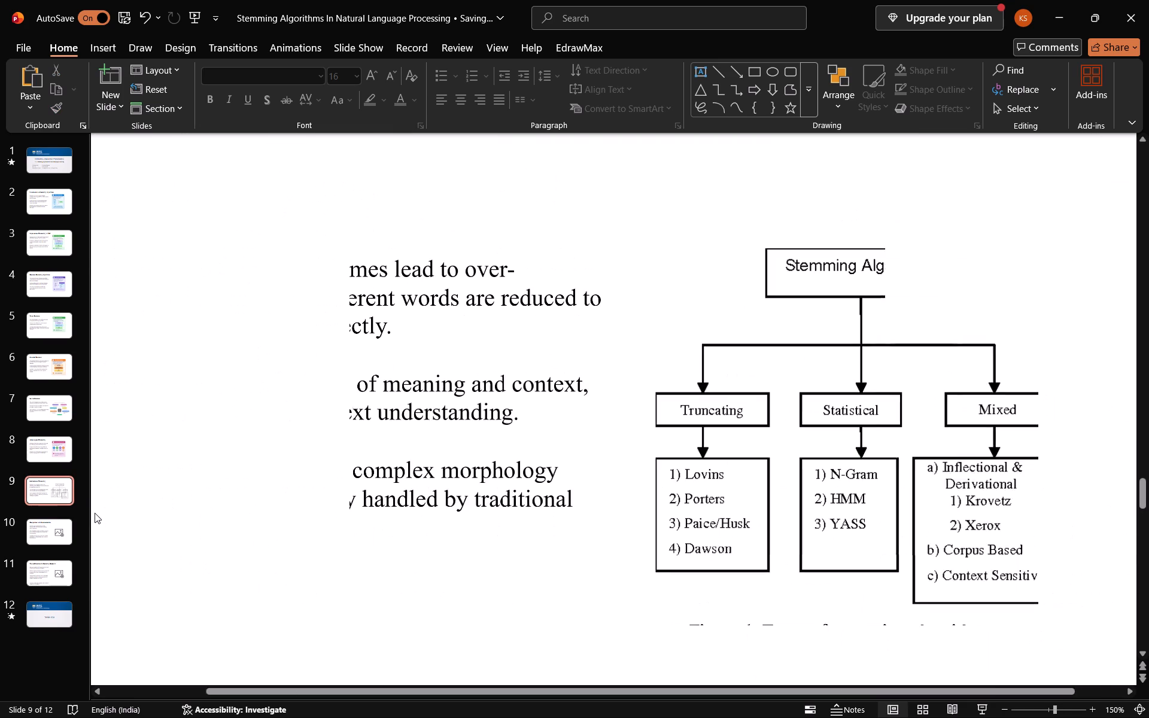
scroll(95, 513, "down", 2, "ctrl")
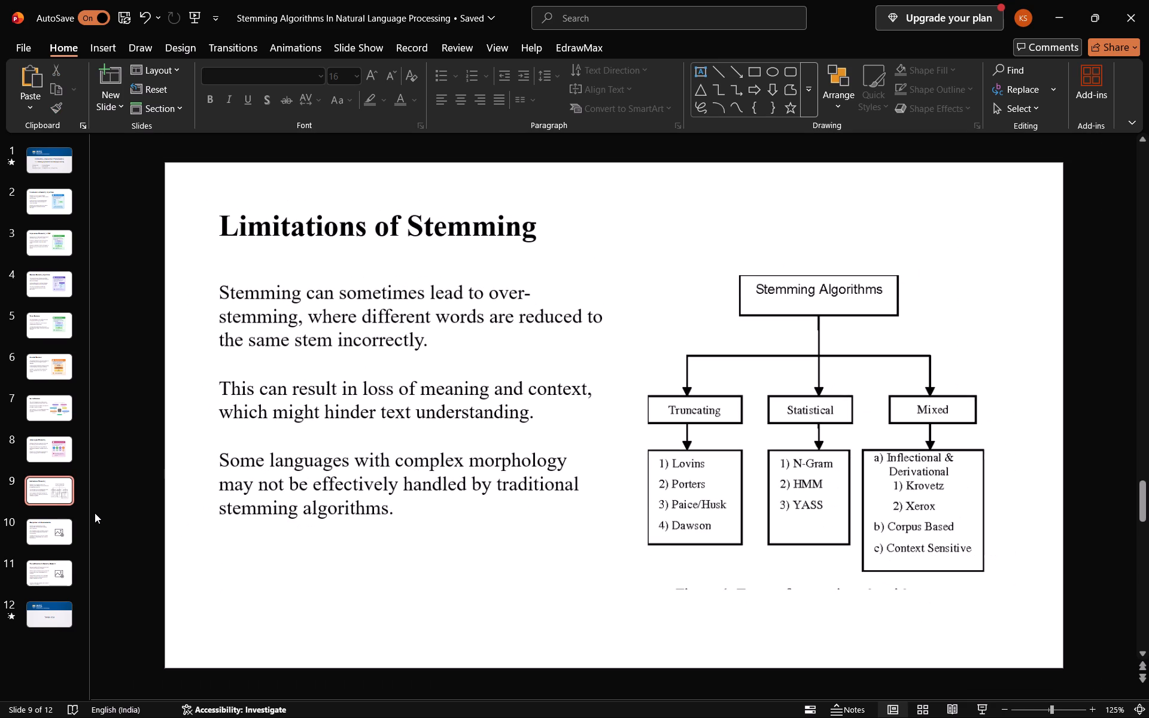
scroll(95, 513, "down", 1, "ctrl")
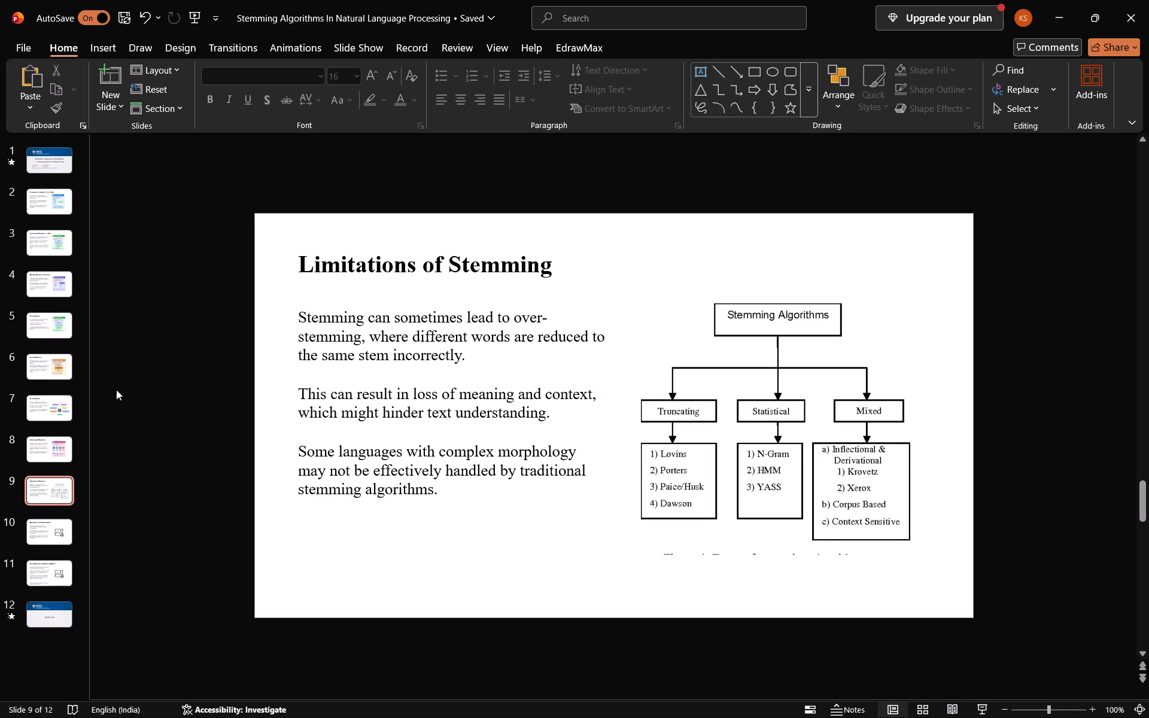
Enlarge the slide thumbnails to a medium size beside the slide being edited.
left_click_drag(89, 355, 175, 360)
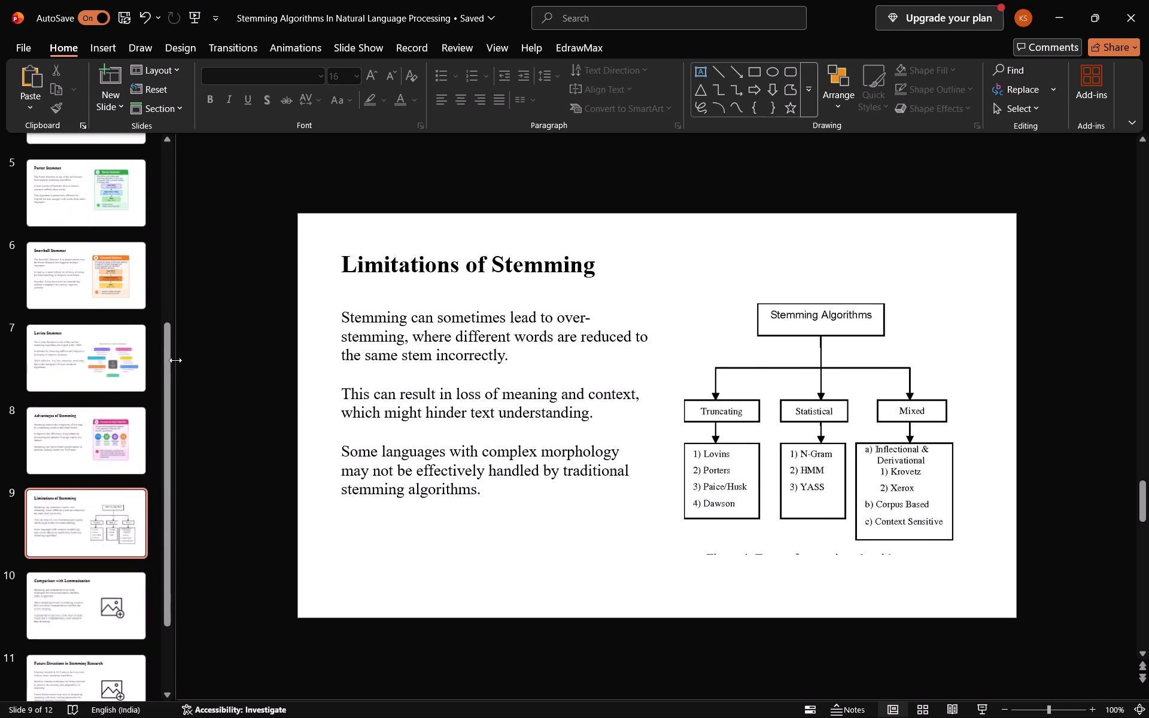
left_click_drag(175, 360, 291, 385)
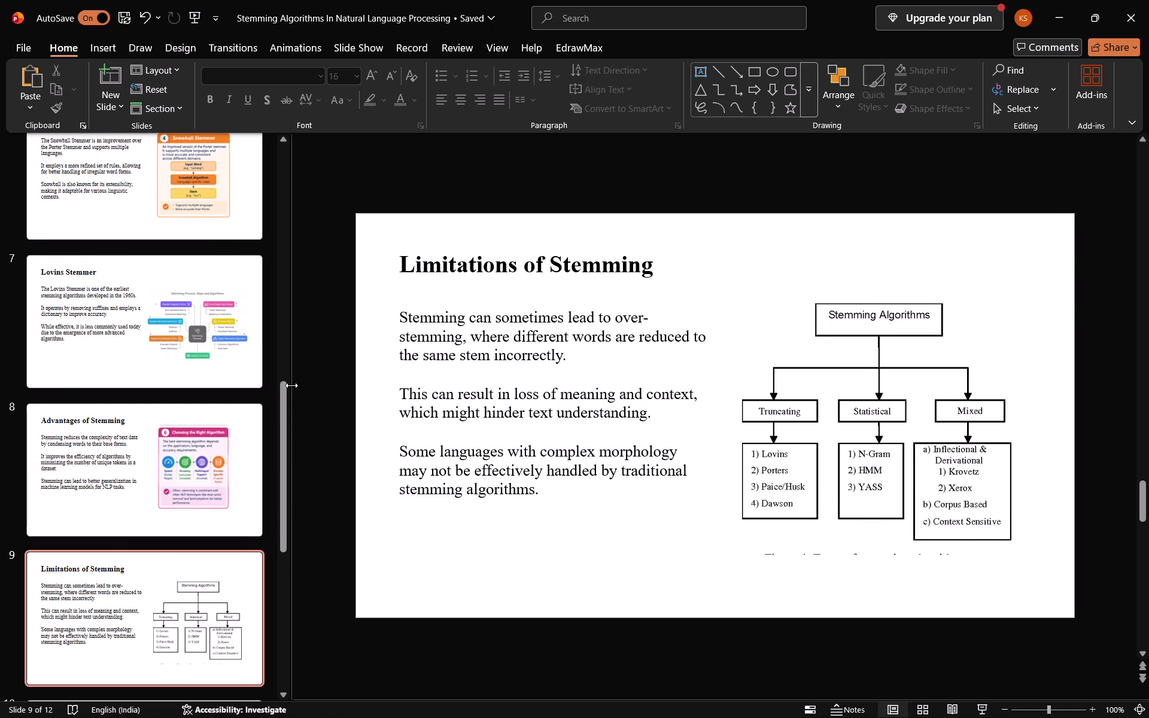
left_click_drag(291, 385, 255, 388)
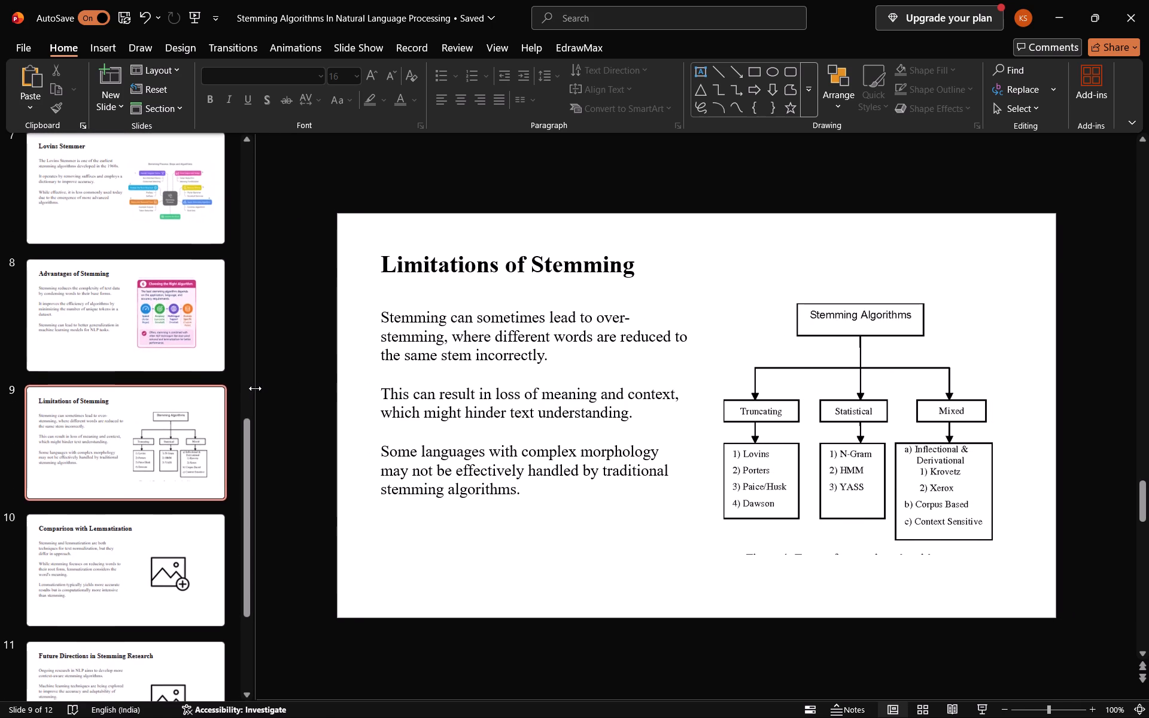
scroll(142, 397, "up", 3)
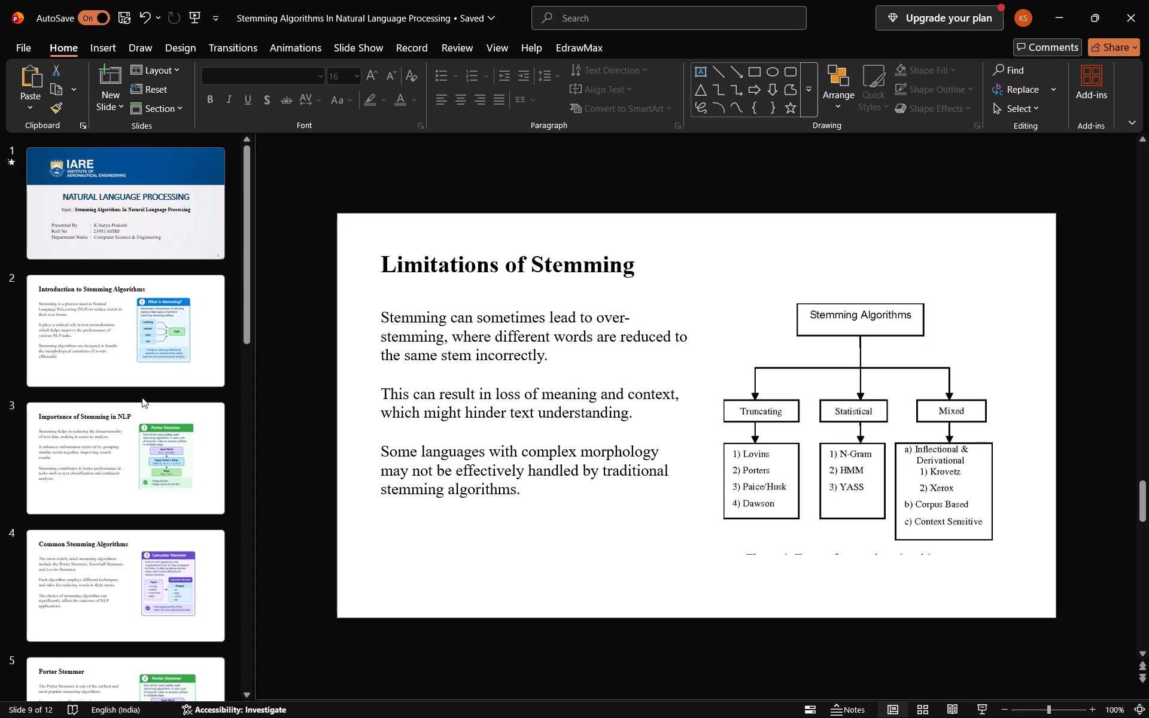
scroll(556, 361, "up", 1, "ctrl")
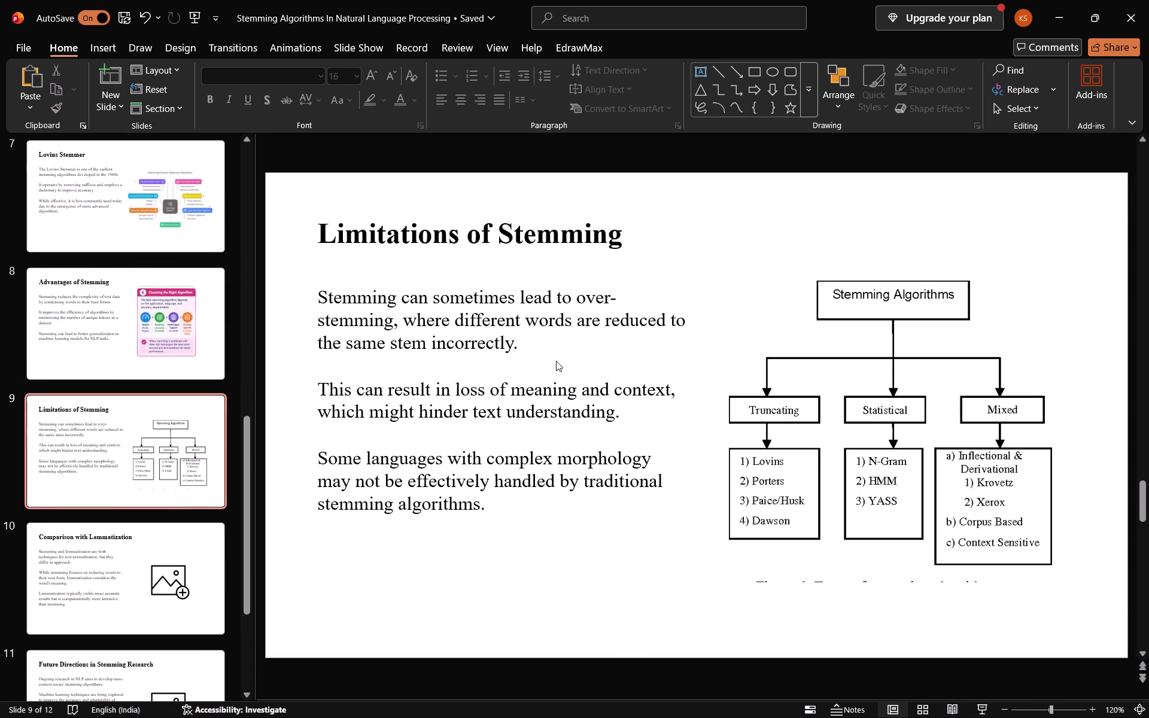
scroll(556, 361, "down", 1, "ctrl")
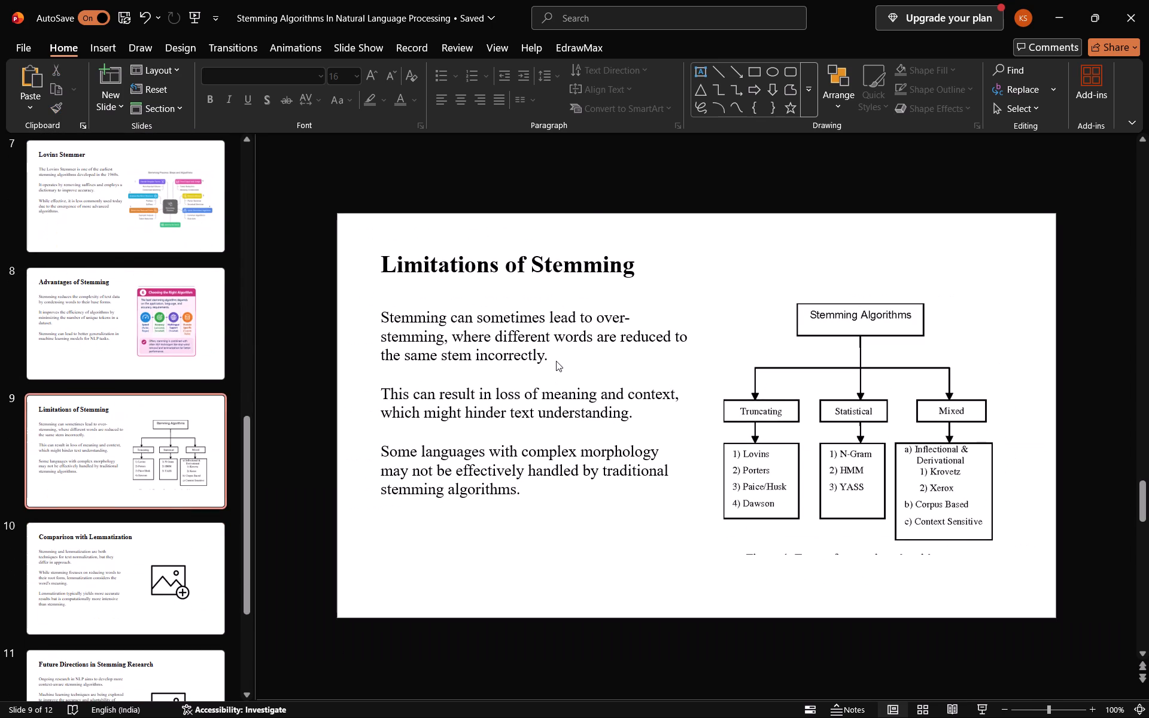
scroll(556, 361, "up", 1, "ctrl")
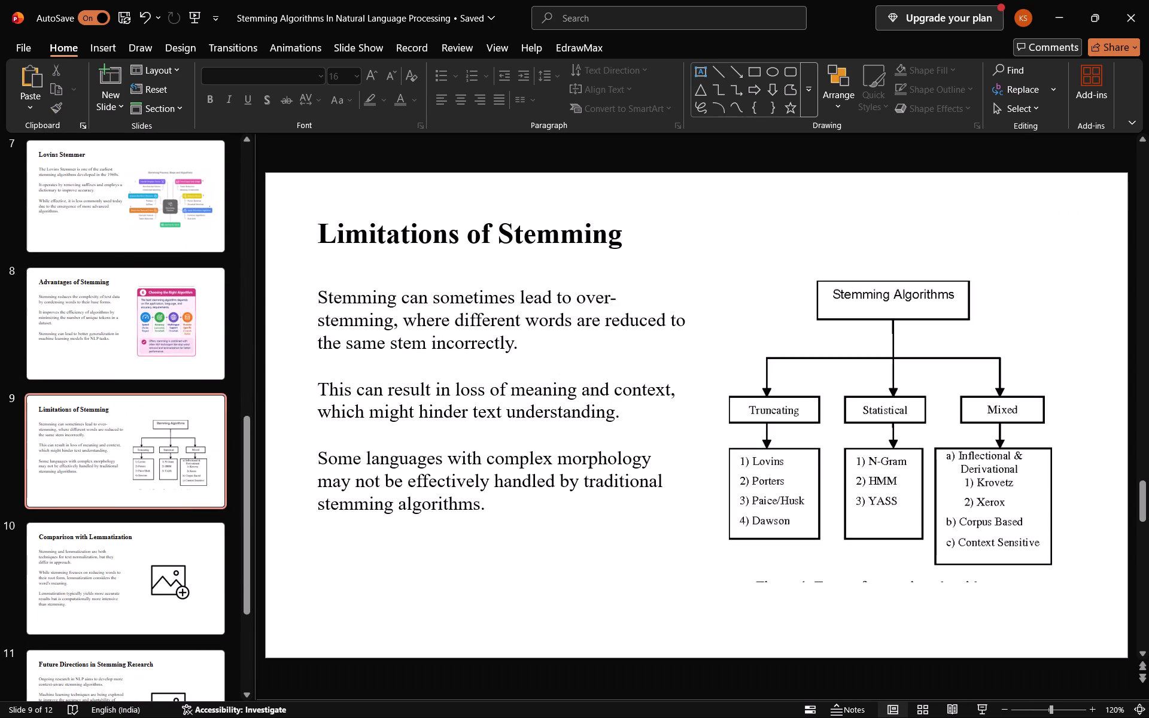
left_click_drag(255, 327, 235, 327)
left_click_drag(235, 327, 244, 325)
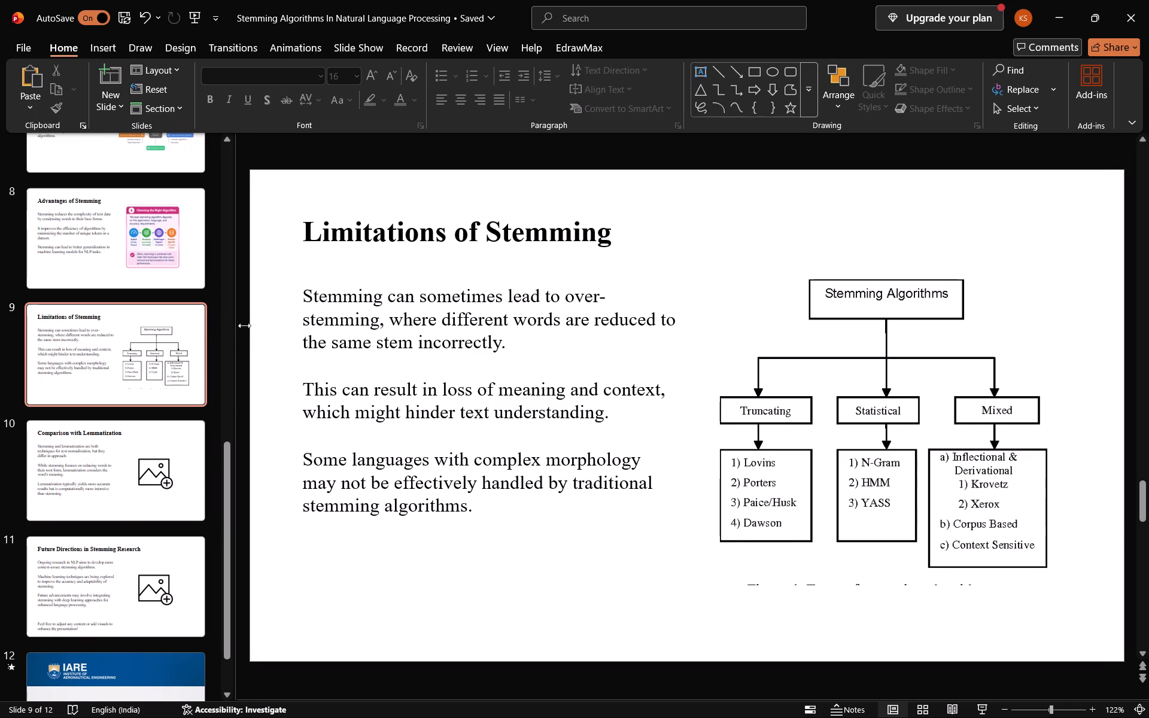
left_click_drag(244, 325, 248, 325)
Delete the placeholder image icon from slide 10, Comparison with Lemmatization.
scroll(142, 328, "up", 3)
scroll(142, 328, "down", 3)
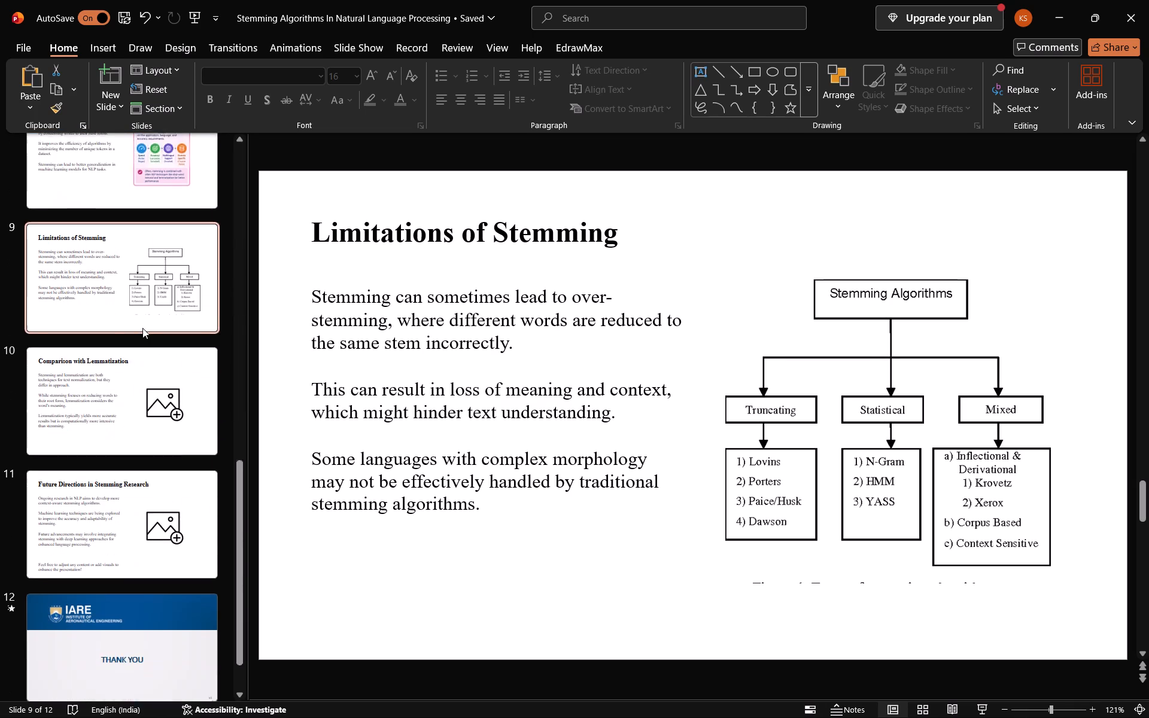
left_click(129, 412)
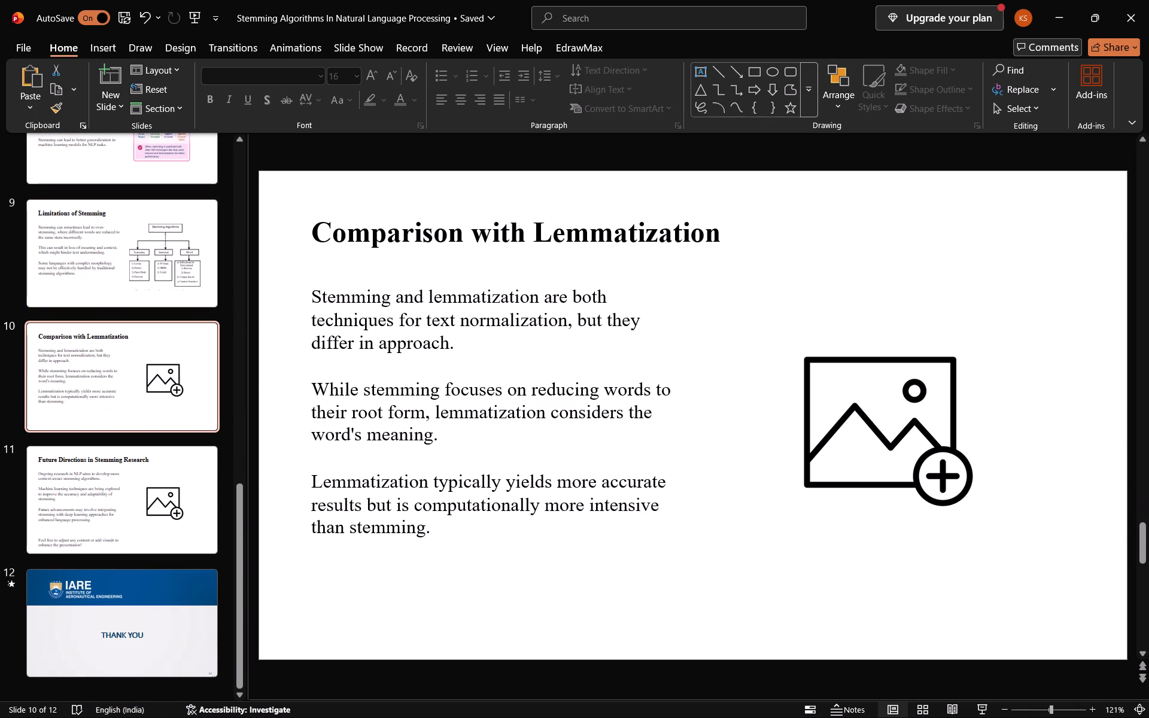
right_click(828, 383)
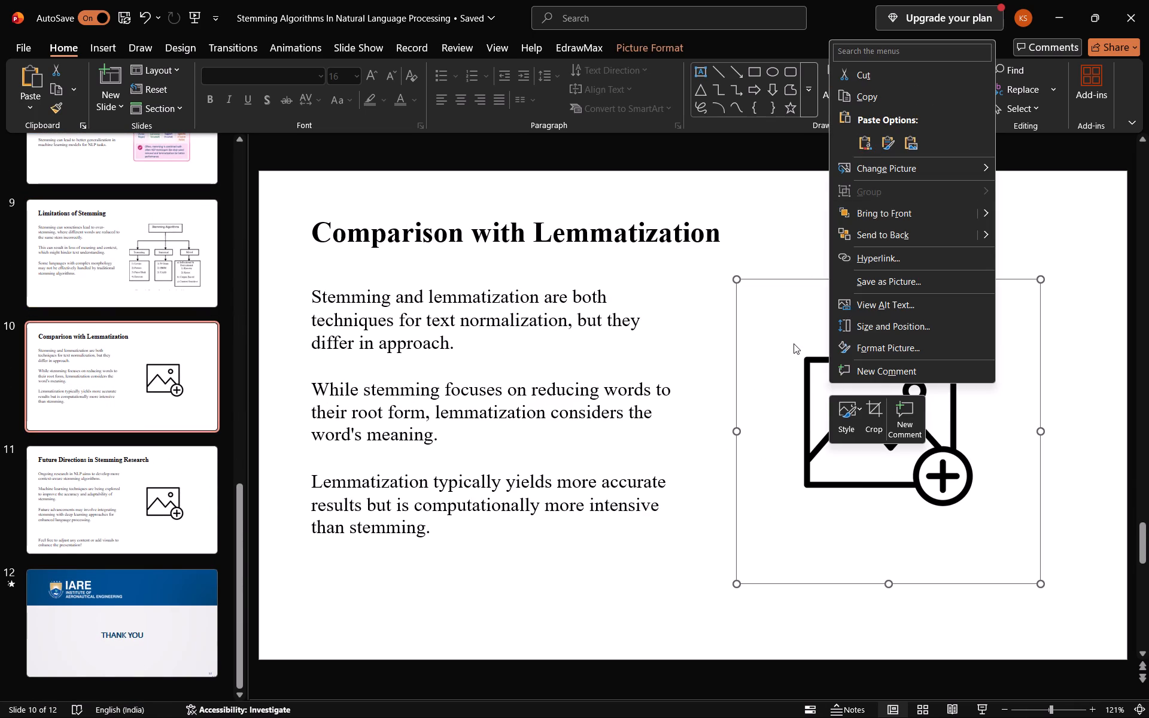
left_click(794, 343)
key("Delete")
Paste the copied infographic onto slide 10.
right_click(794, 343)
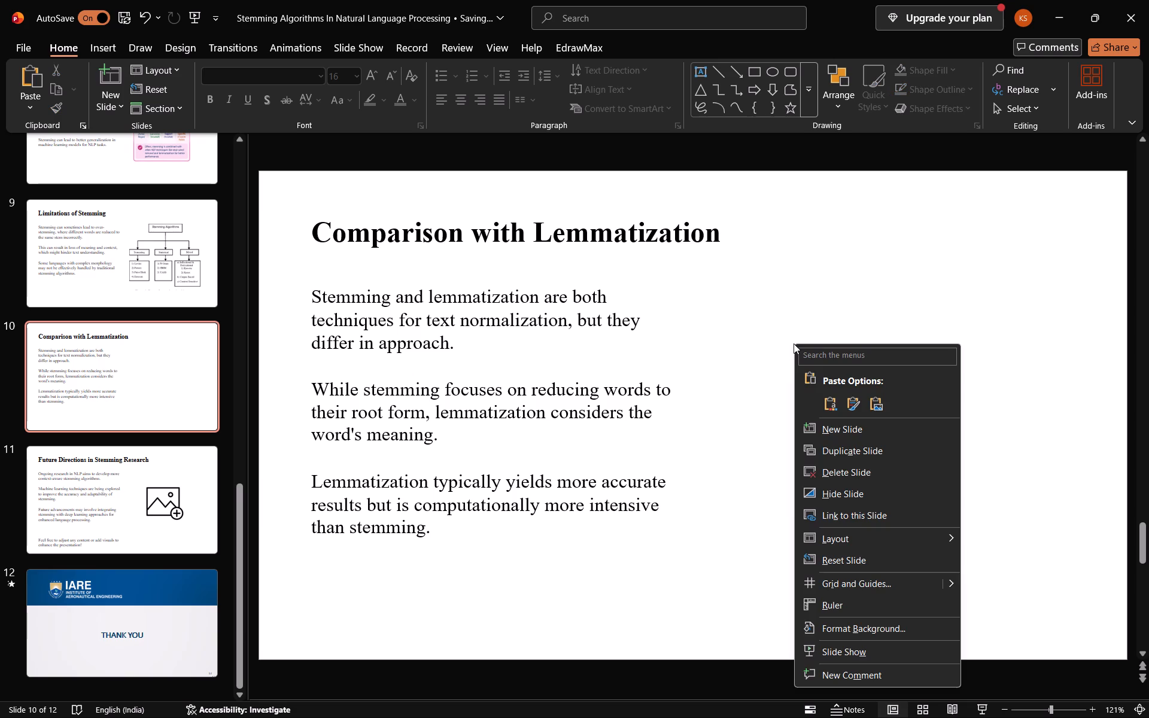
left_click(834, 412)
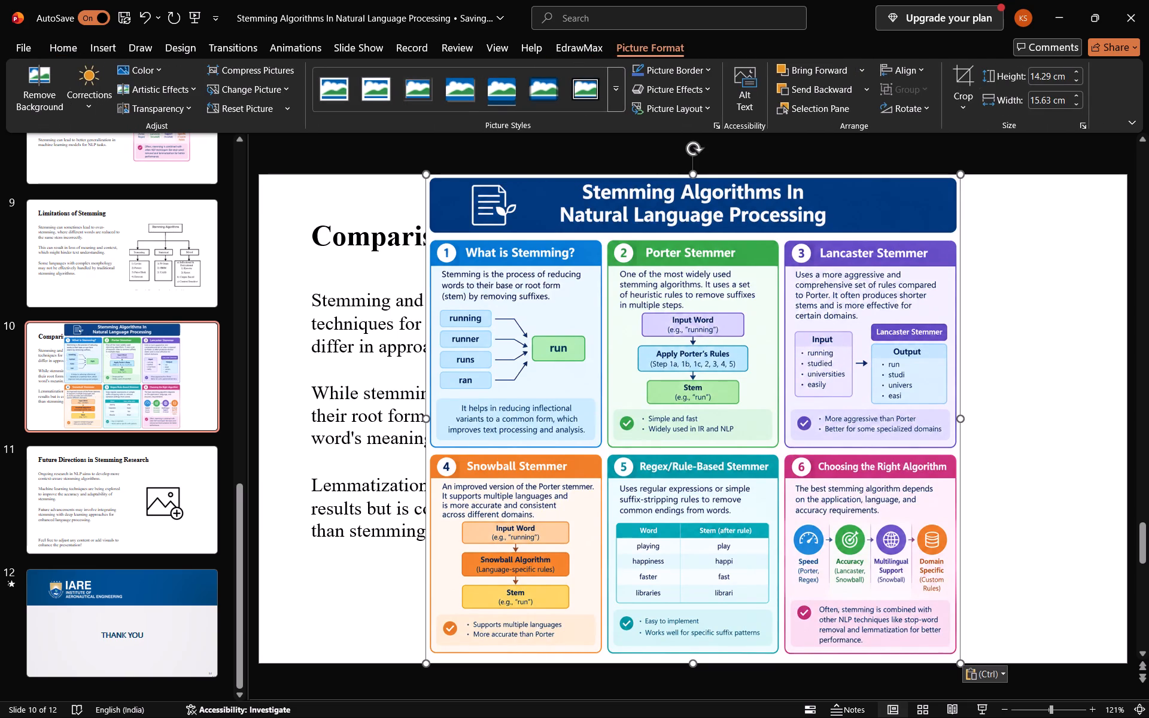
Crop the infographic on slide 10 to only panel 5, "Regex/Rule-Based Stemmer".
right_click(599, 316)
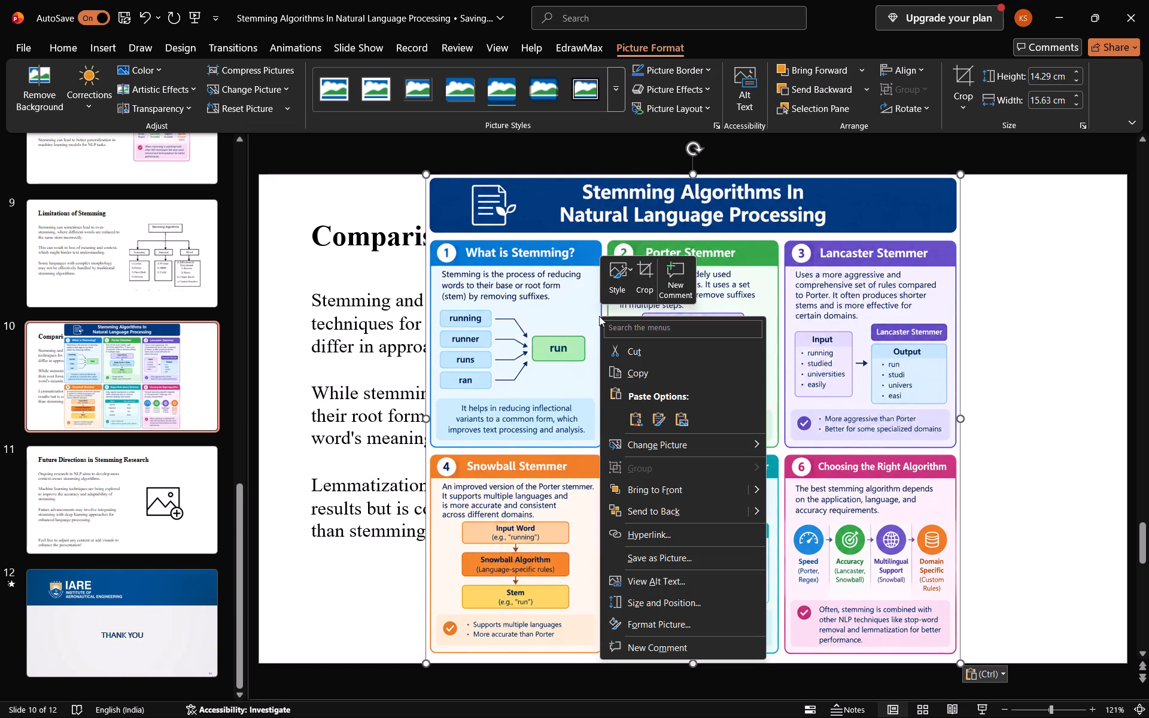
left_click(641, 279)
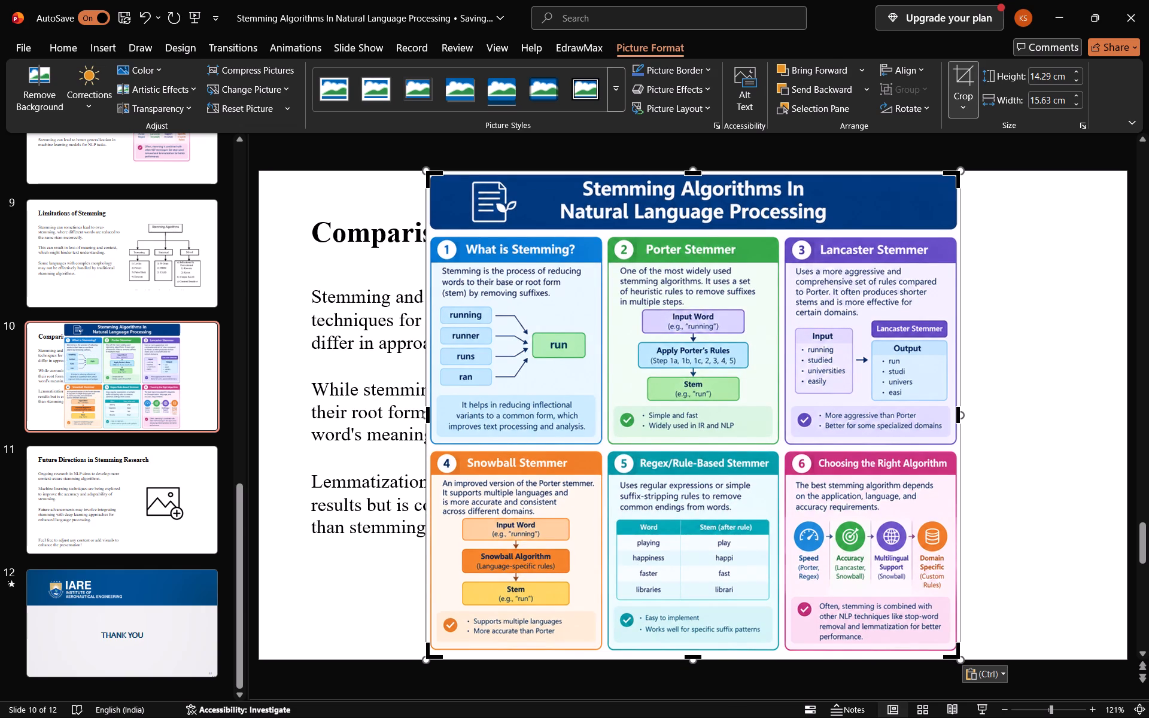
left_click_drag(430, 177, 603, 441)
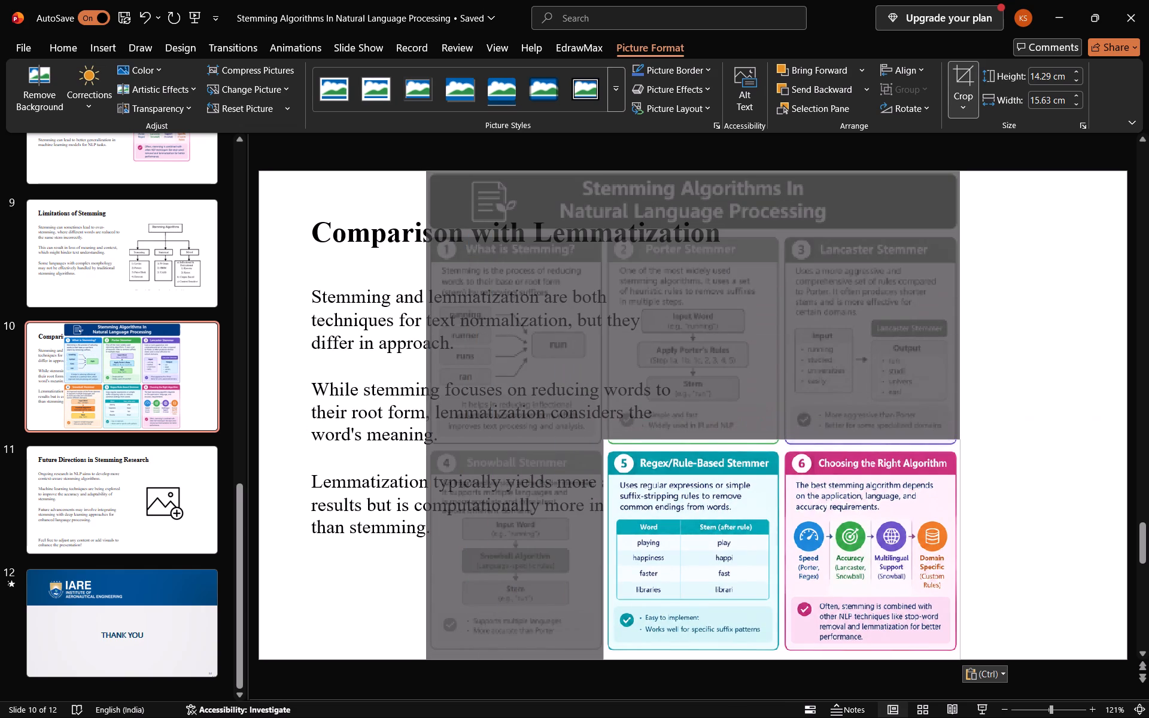
left_click_drag(603, 441, 604, 446)
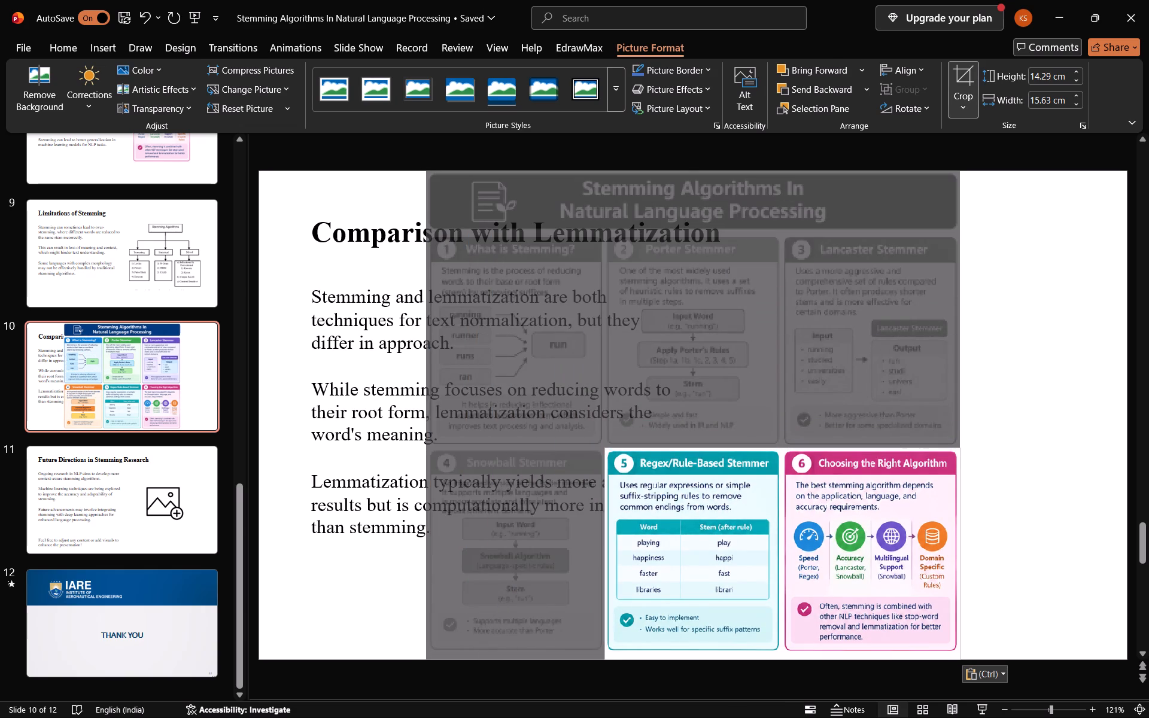
left_click_drag(604, 446, 604, 446)
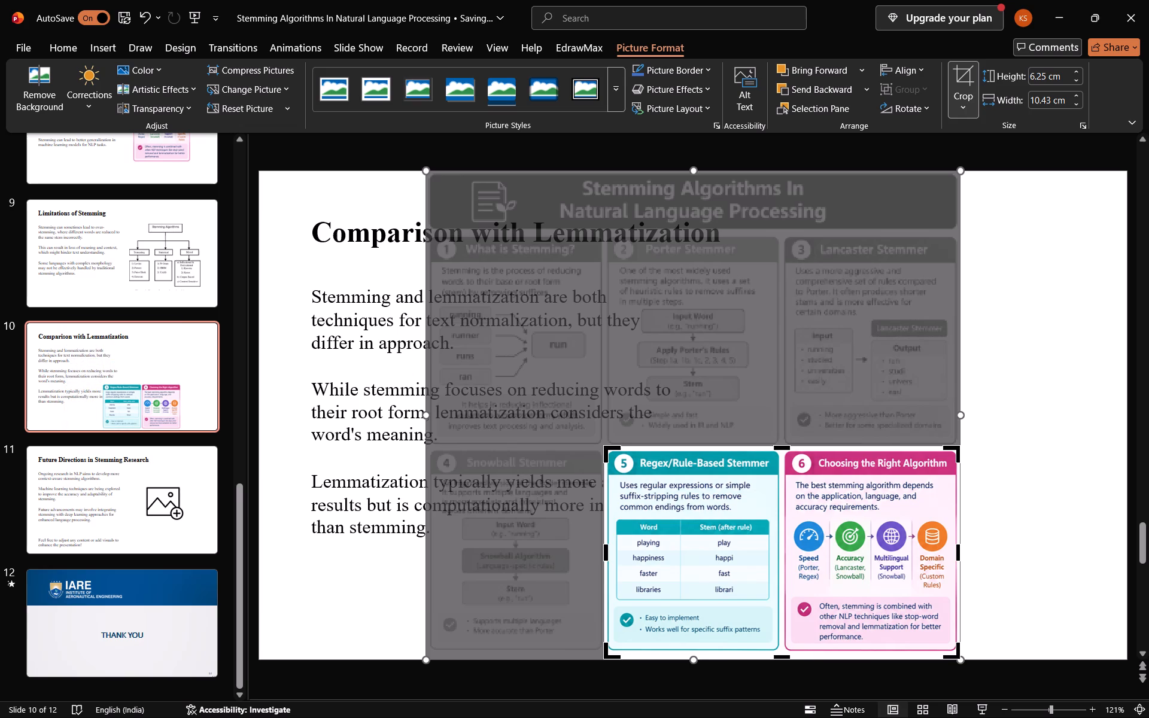
left_click_drag(957, 552, 787, 556)
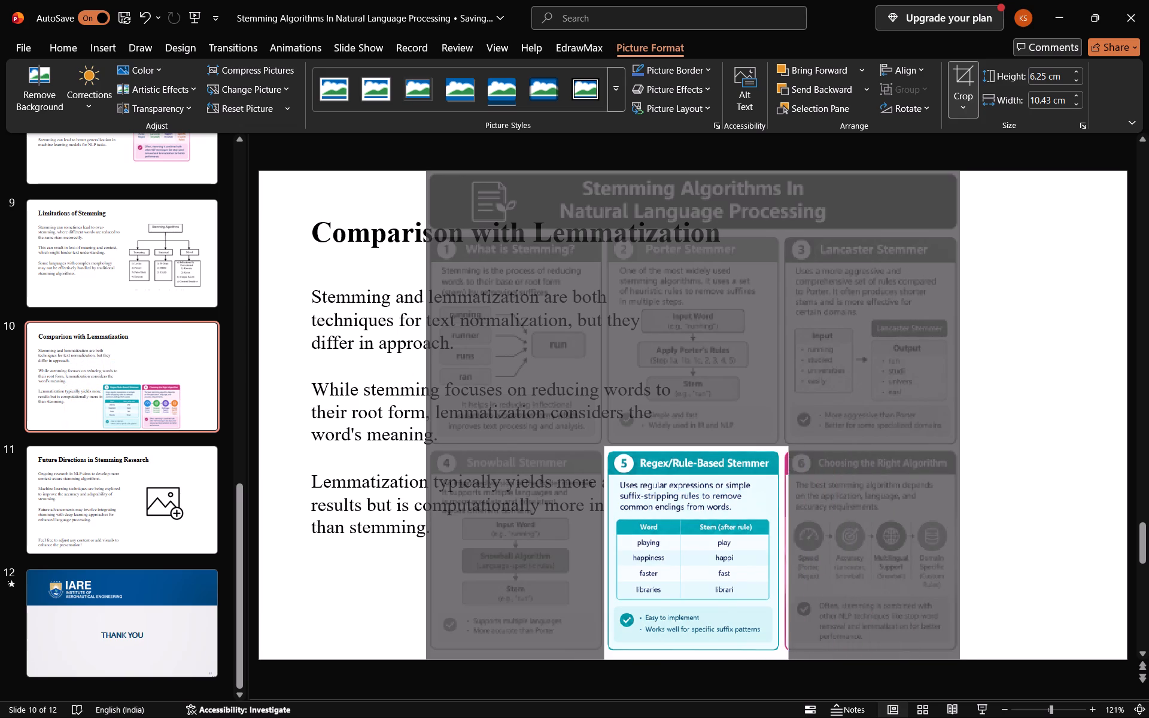
left_click_drag(787, 556, 783, 556)
left_click(1036, 424)
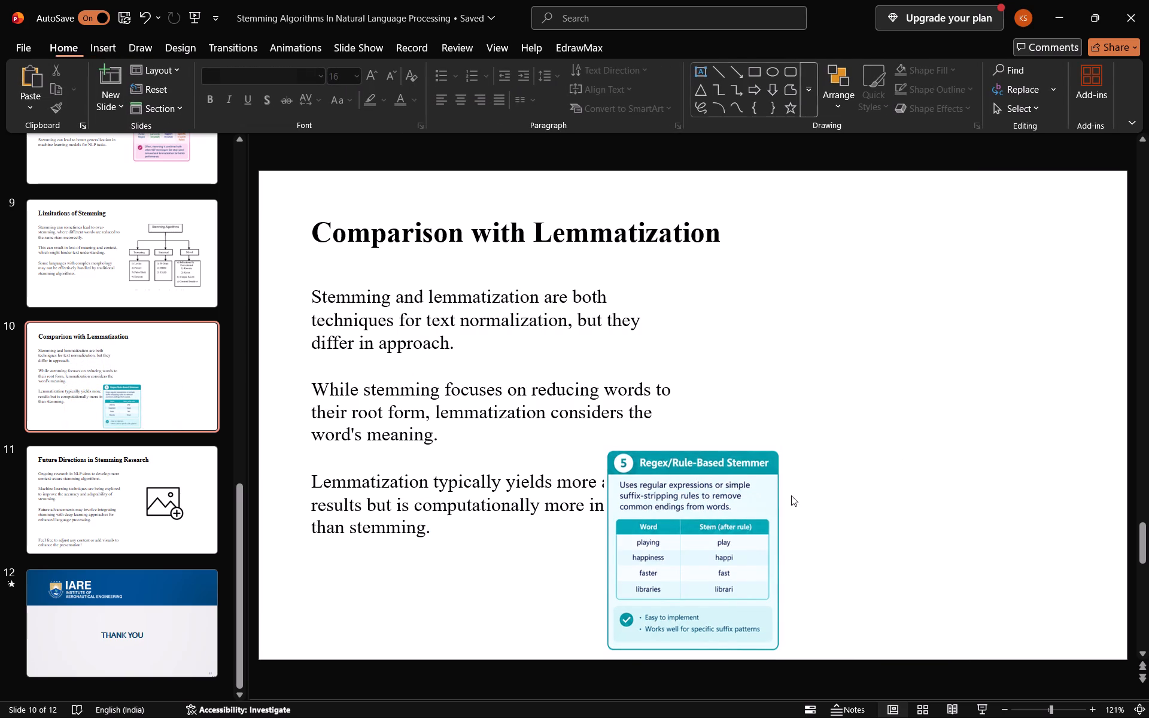
Move the "Regex/Rule-Based Stemmer" picture beside the slide 10 text and enlarge it to fill the empty area.
left_click_drag(765, 516, 892, 342)
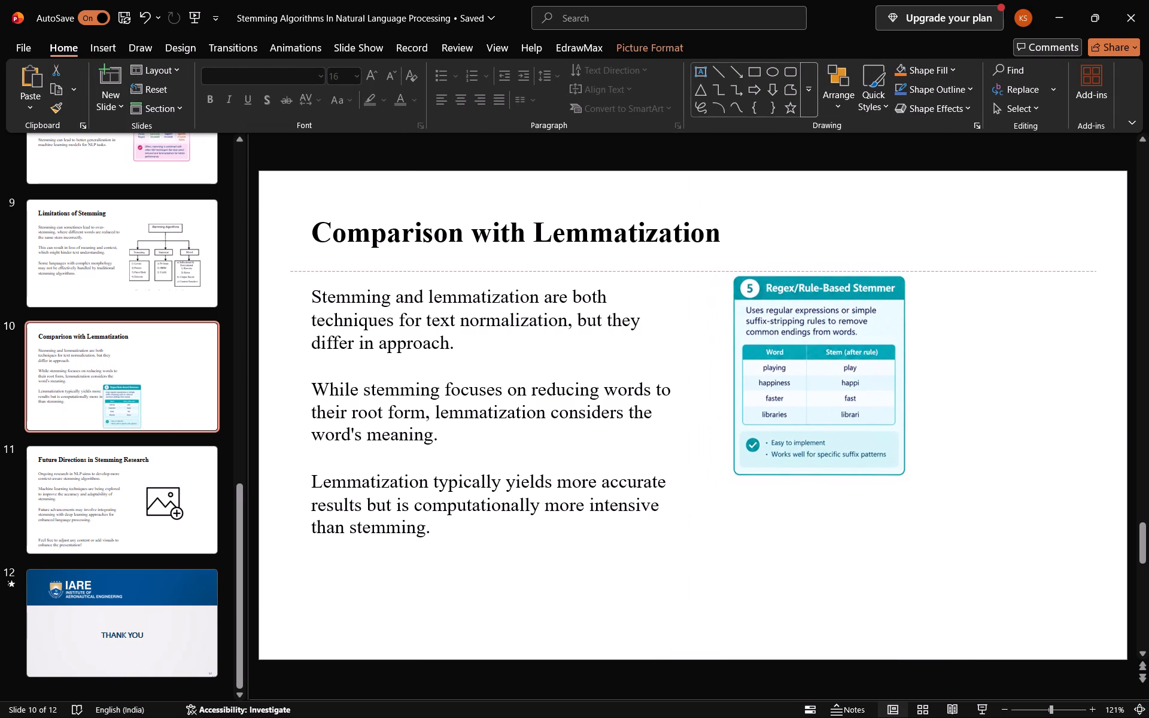
left_click_drag(892, 342, 892, 341)
left_click_drag(911, 486, 1014, 492)
left_click_drag(872, 478, 881, 471)
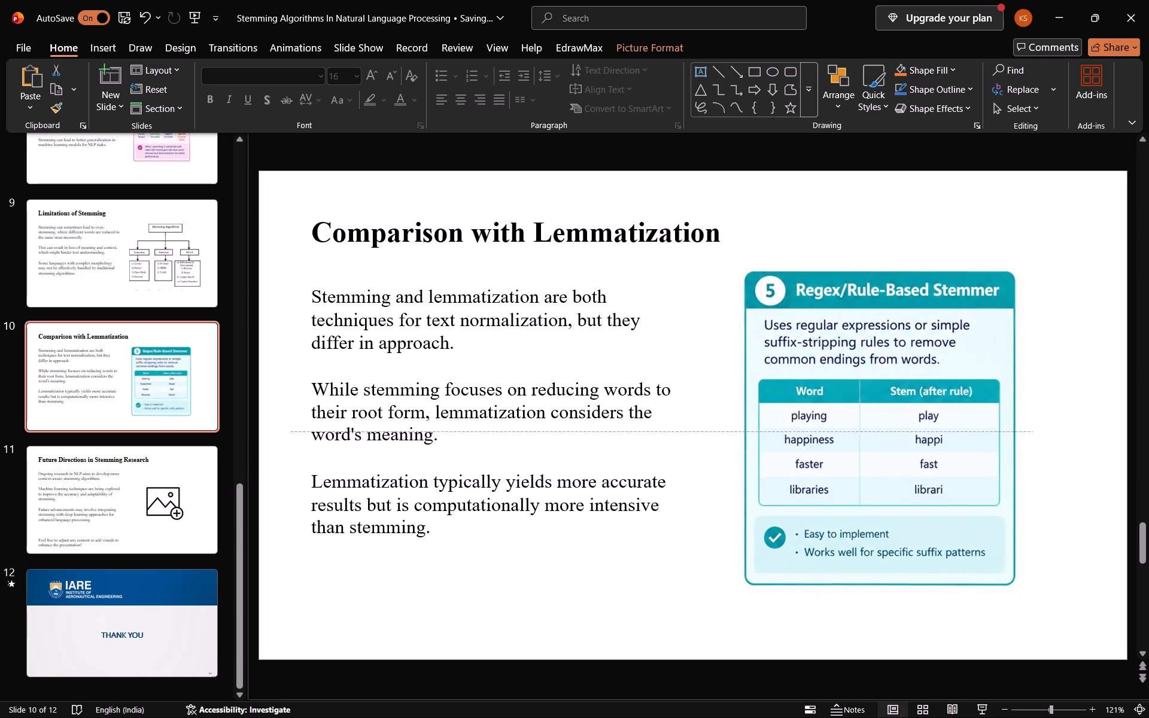
left_click_drag(881, 471, 890, 473)
Delete the placeholder image icon from slide 11, Future Directions in Stemming Research.
left_click(175, 460)
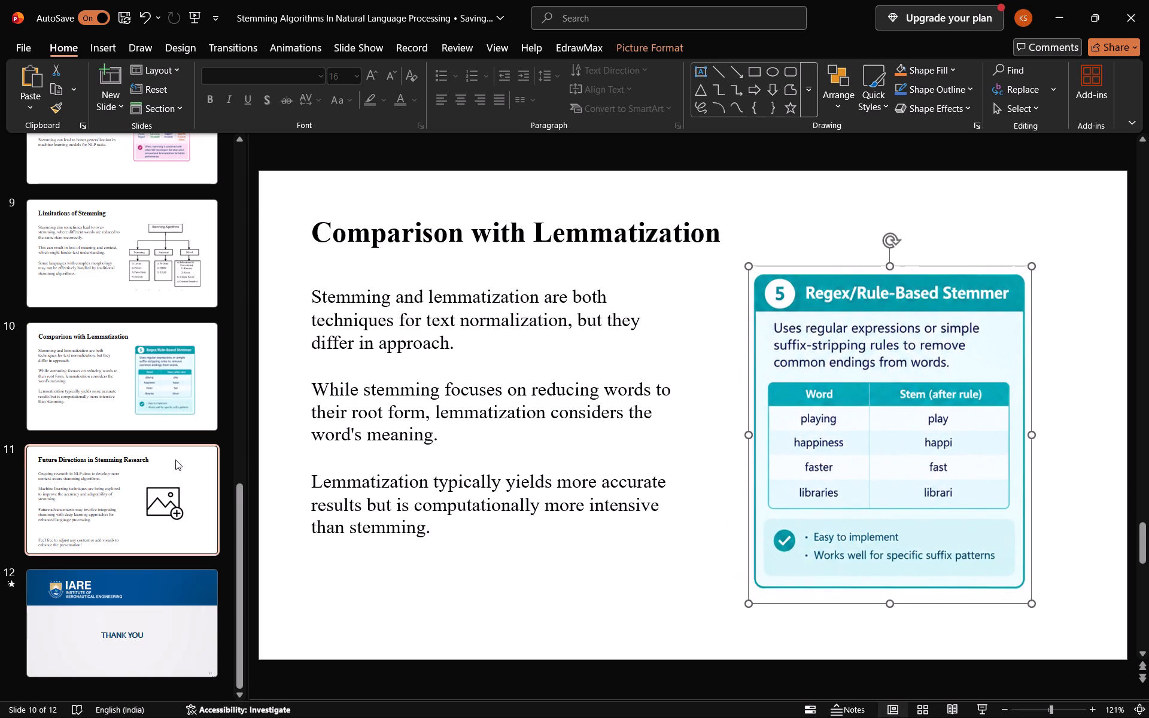
left_click(784, 372)
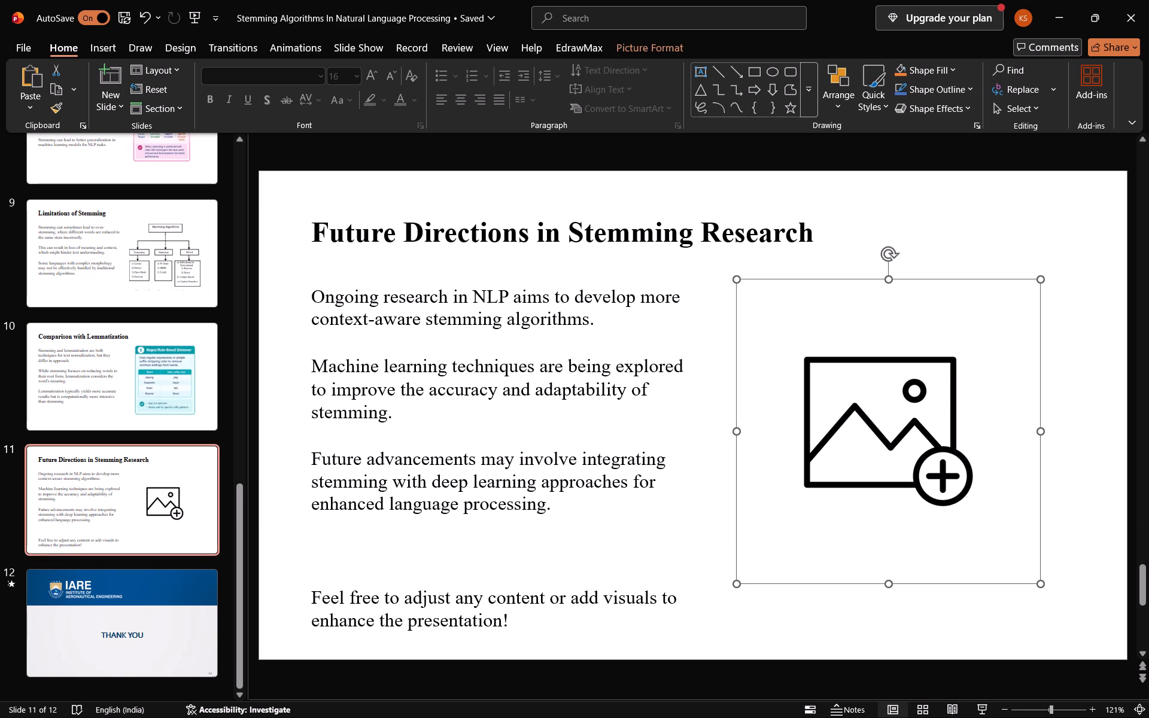
key("Delete")
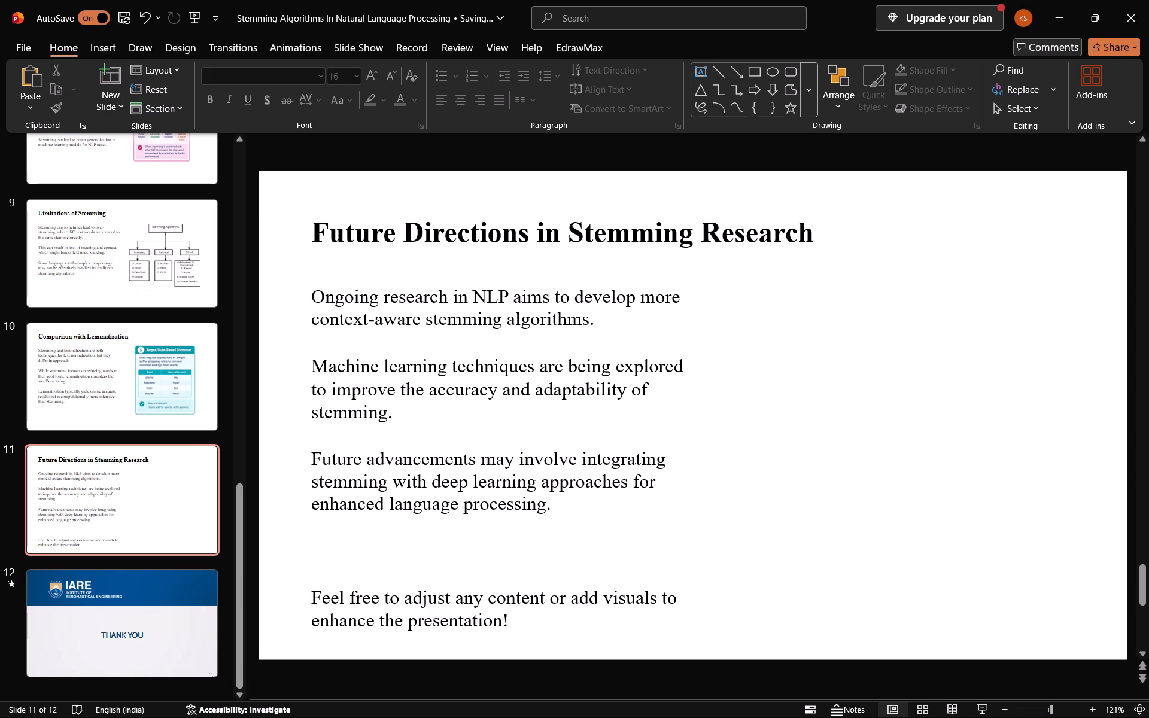
Delete the closing note "Feel free to adjust any content or add visuals to enhance the presentation!" from the slide 11 text.
left_click(515, 626)
left_click_drag(312, 597, 436, 637)
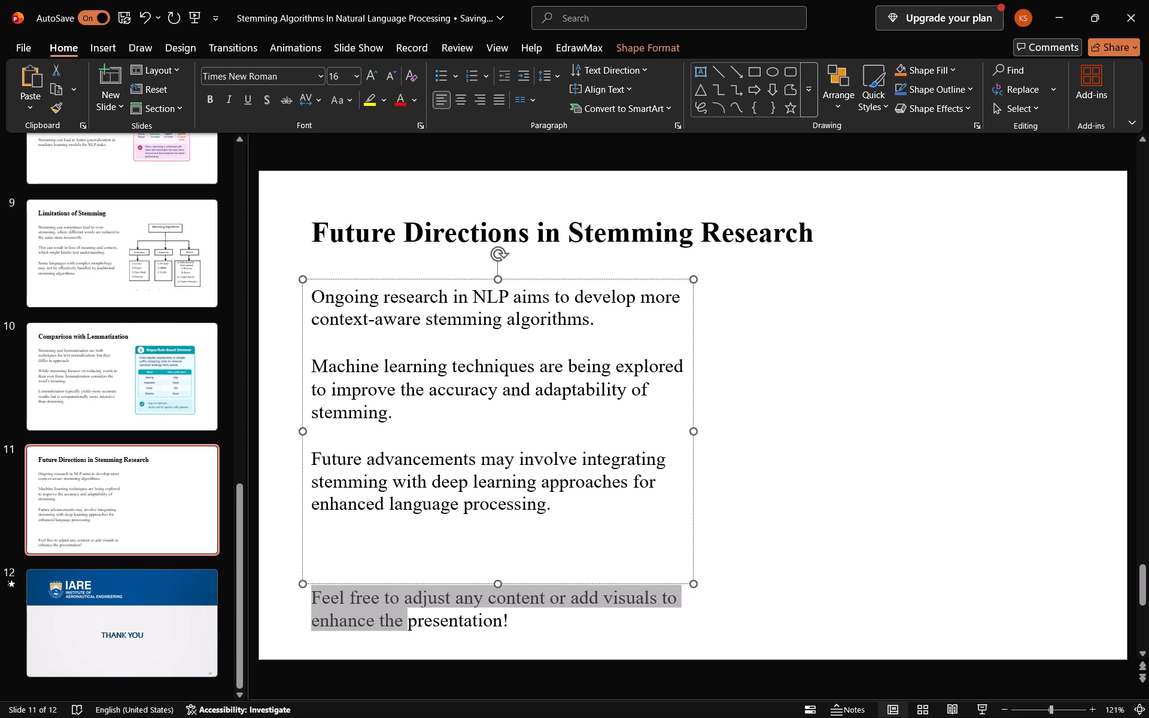
left_click_drag(436, 637, 504, 641)
key("Delete")
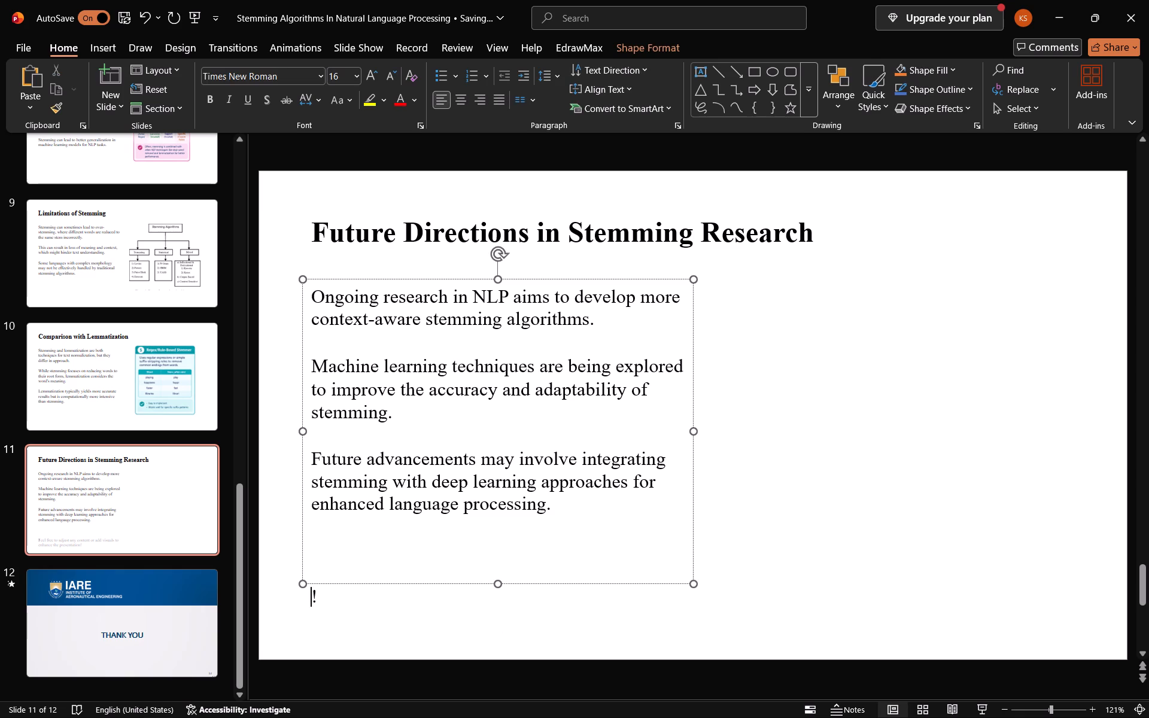
key("Delete")
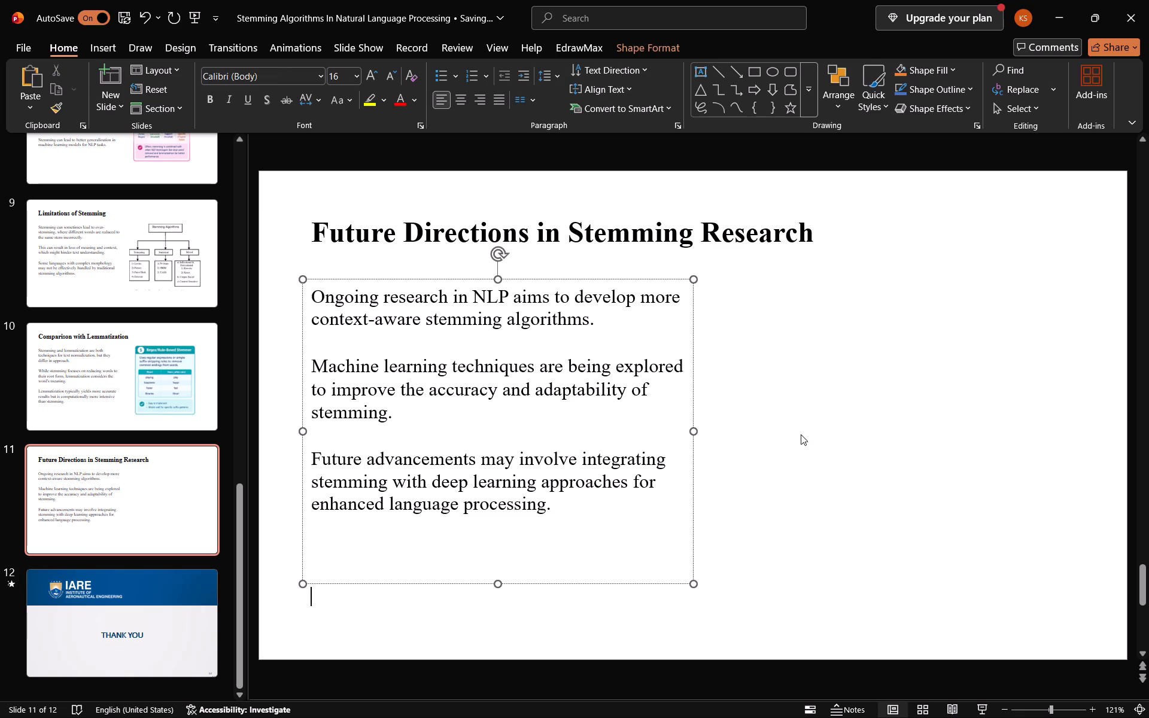
Paste the copied infographic onto slide 11 and crop it to only panel 6, "Choosing the Right Algorithm".
right_click(820, 278)
left_click(856, 338)
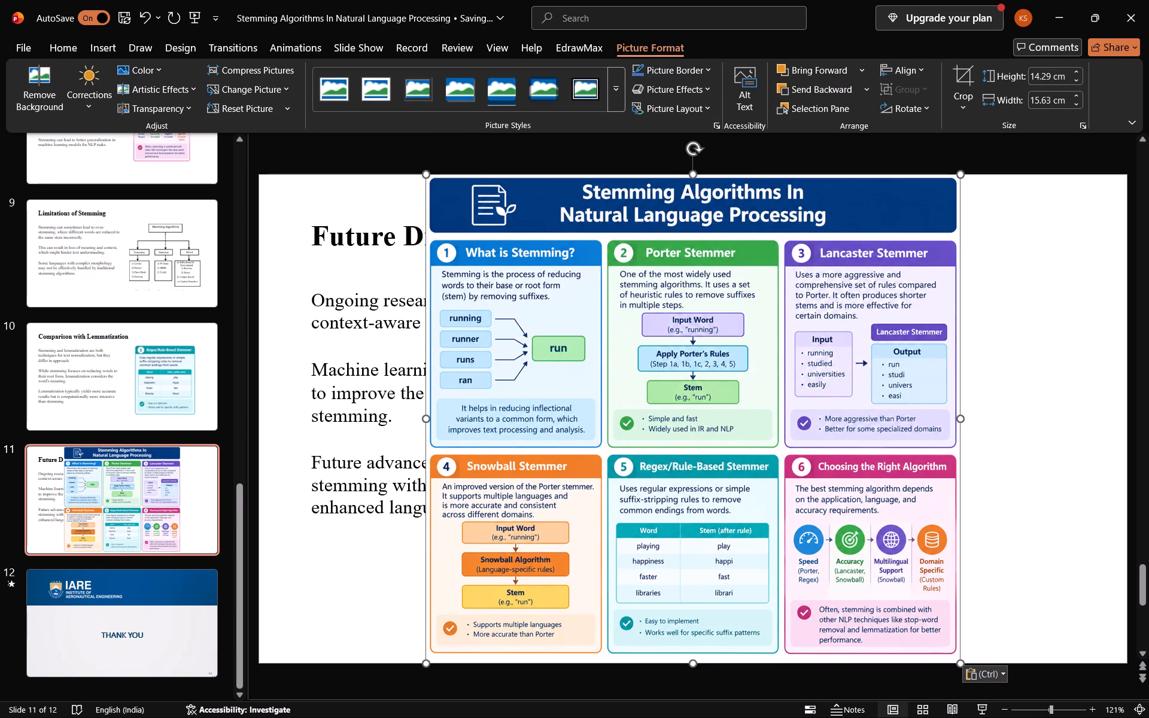
right_click(669, 363)
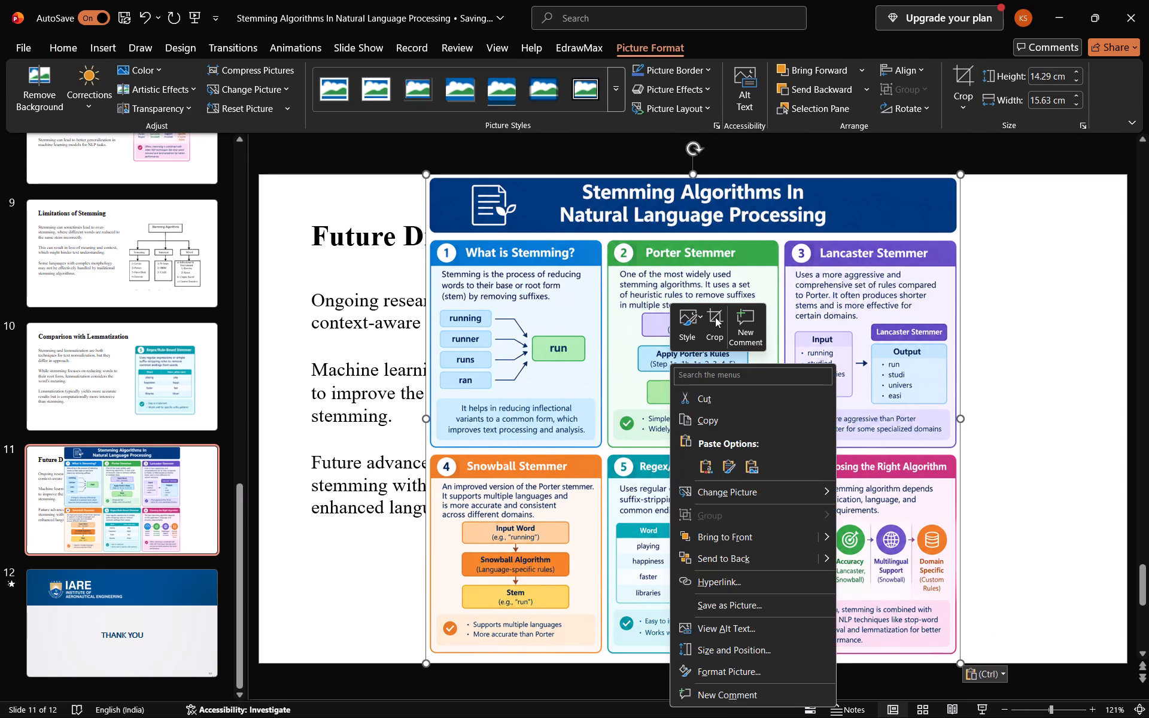
left_click(715, 317)
left_click_drag(427, 175, 781, 446)
left_click_drag(1086, 344, 761, 561)
left_click(761, 561)
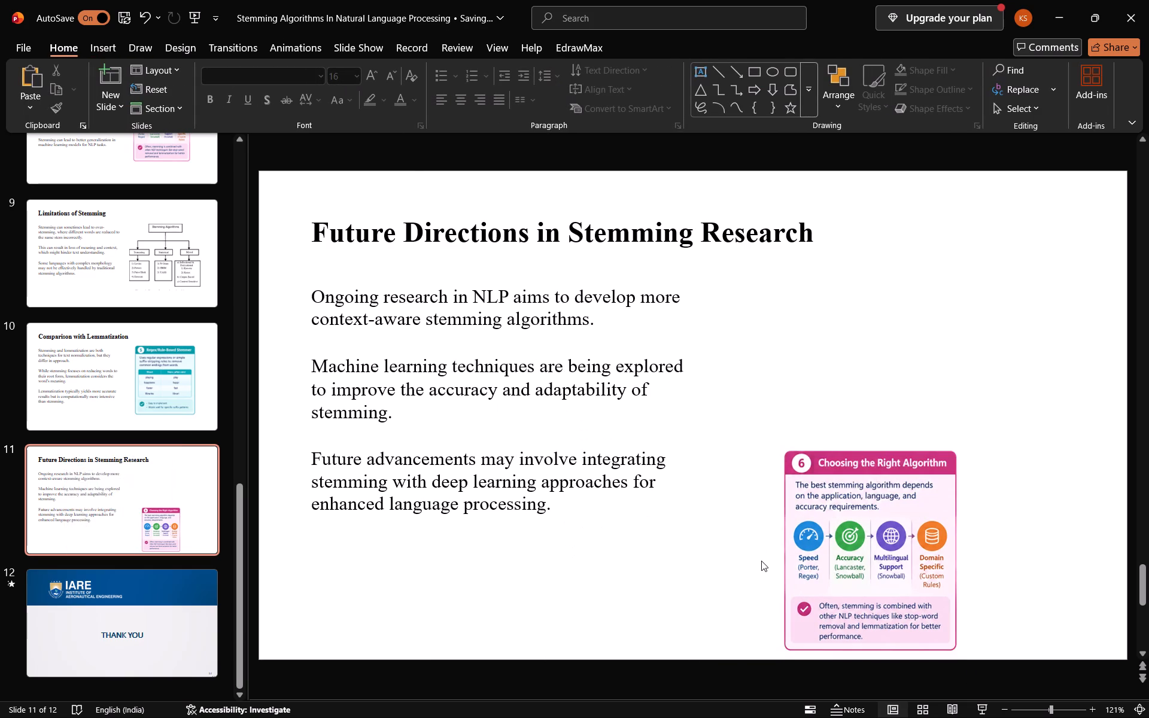
Move the "Choosing the Right Algorithm" picture beside the slide 11 text and enlarge it to fill the empty area.
left_click_drag(842, 536, 824, 370)
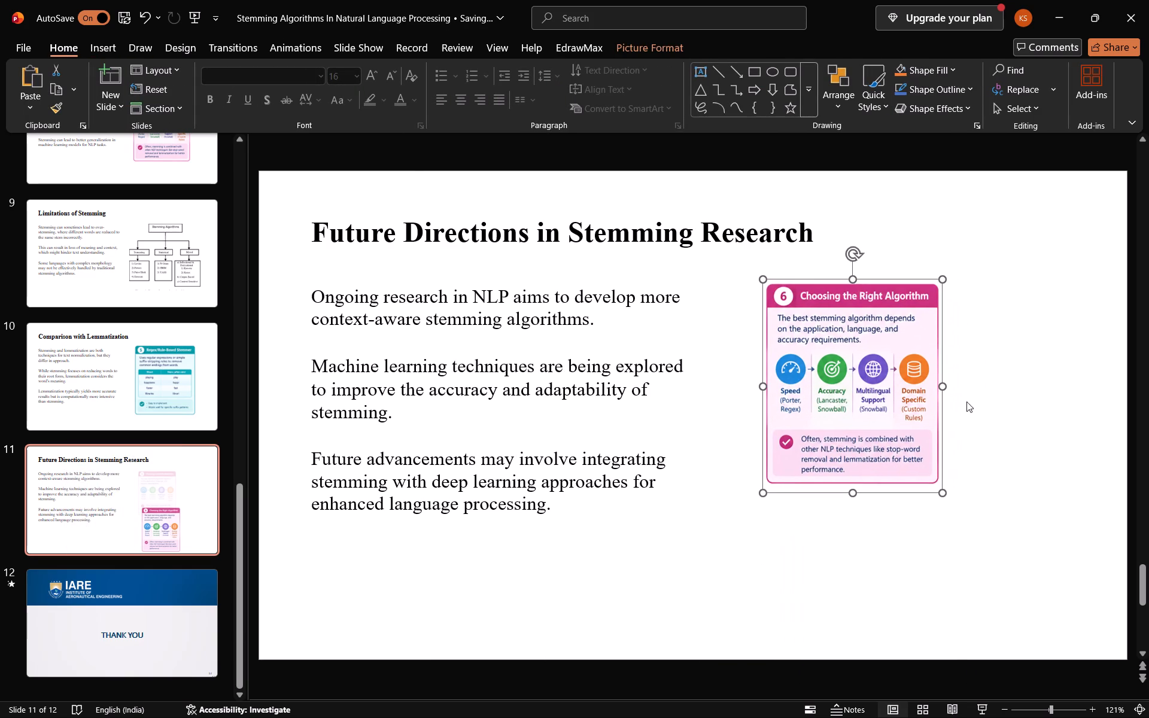
left_click_drag(938, 492, 1034, 553)
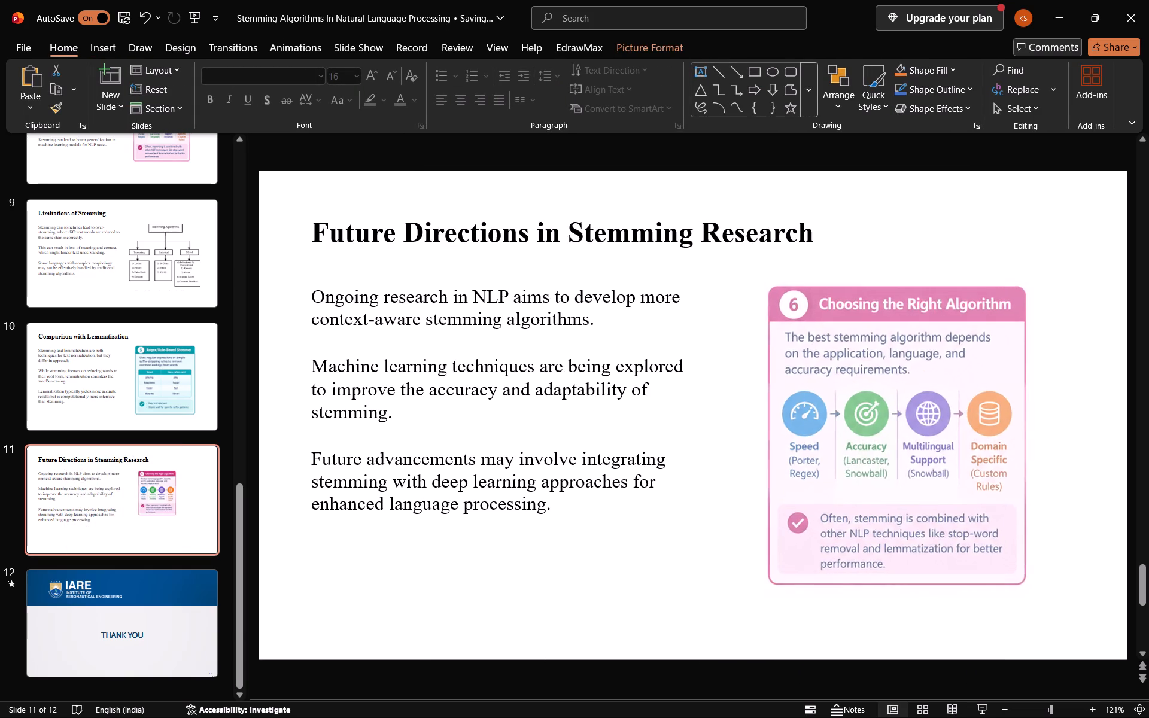
left_click_drag(1034, 553, 1035, 553)
left_click(510, 606)
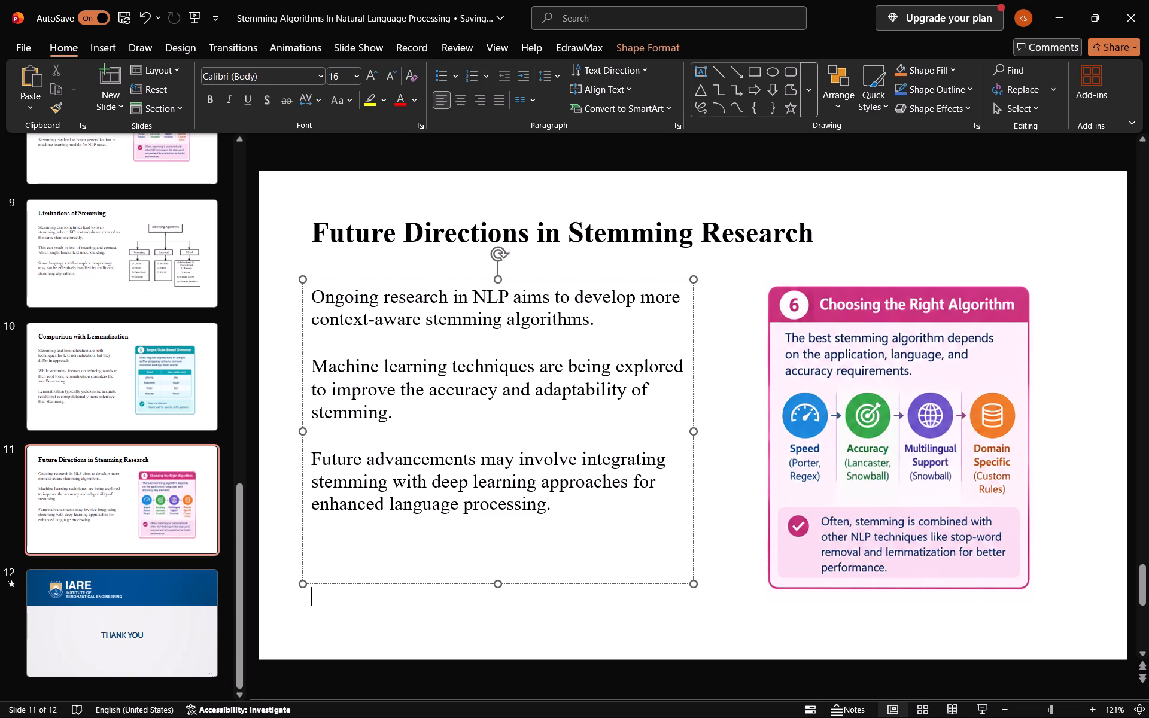
left_click(506, 615)
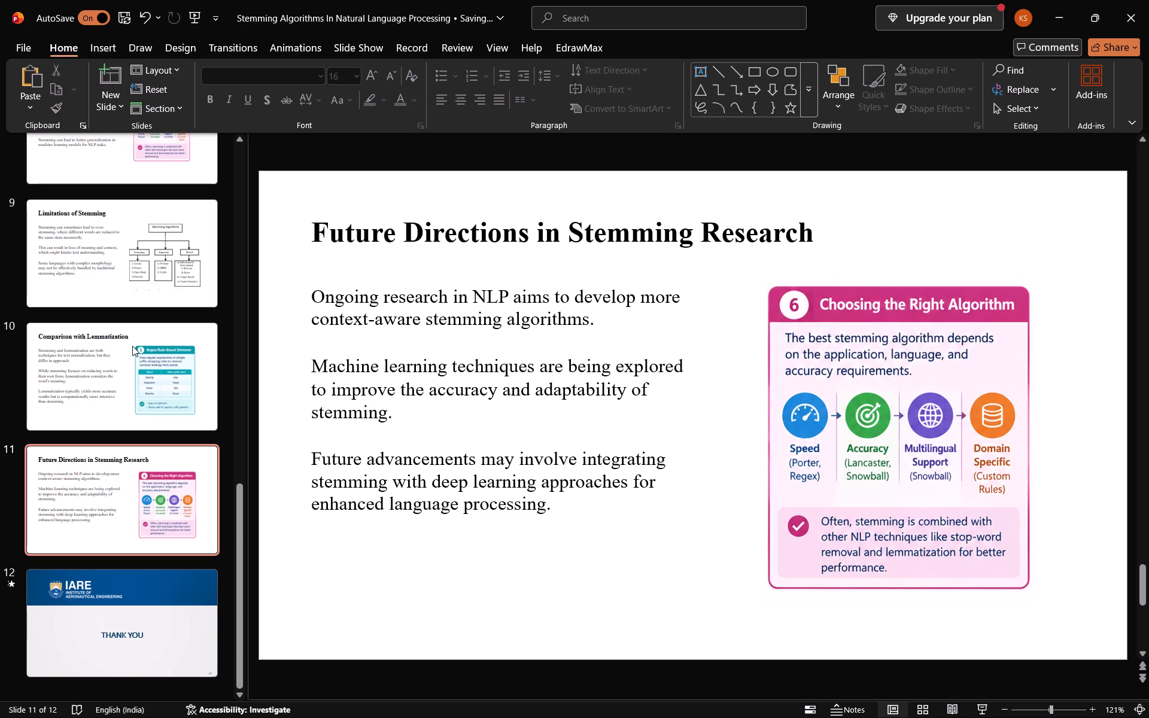
Look through the slide thumbnails and the title slide to check the pictures placed across the presentation.
scroll(132, 346, "up", 7)
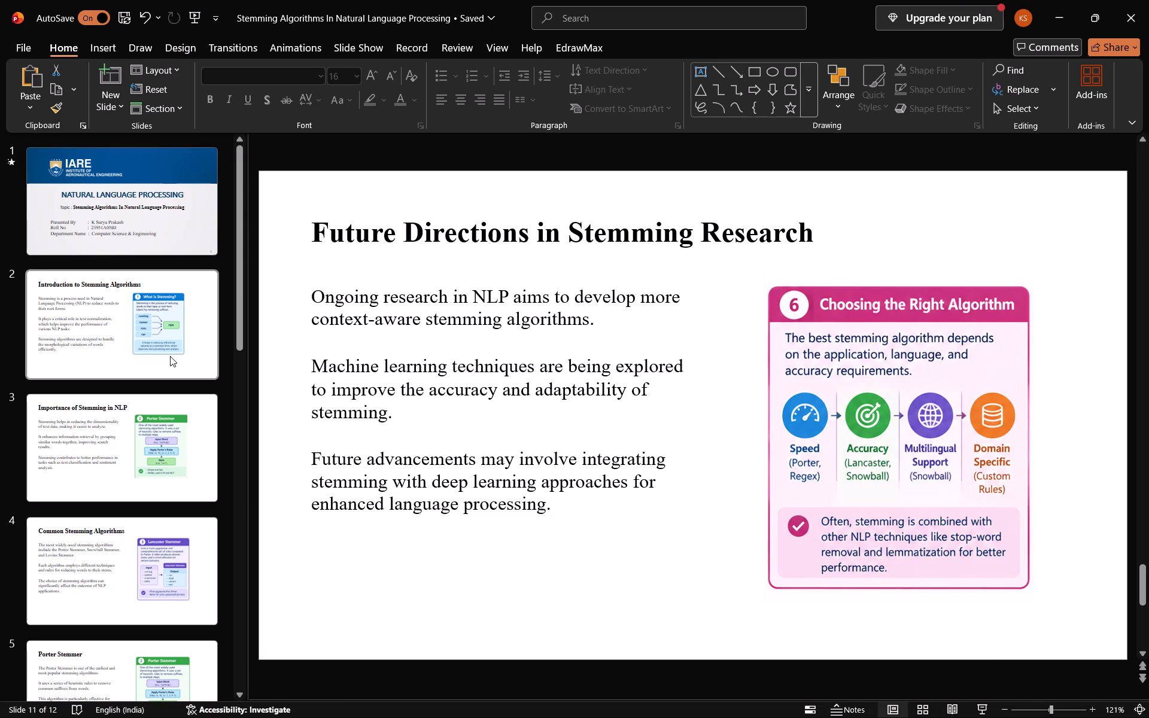
scroll(170, 356, "down", 5)
scroll(170, 356, "up", 5)
left_click(148, 172)
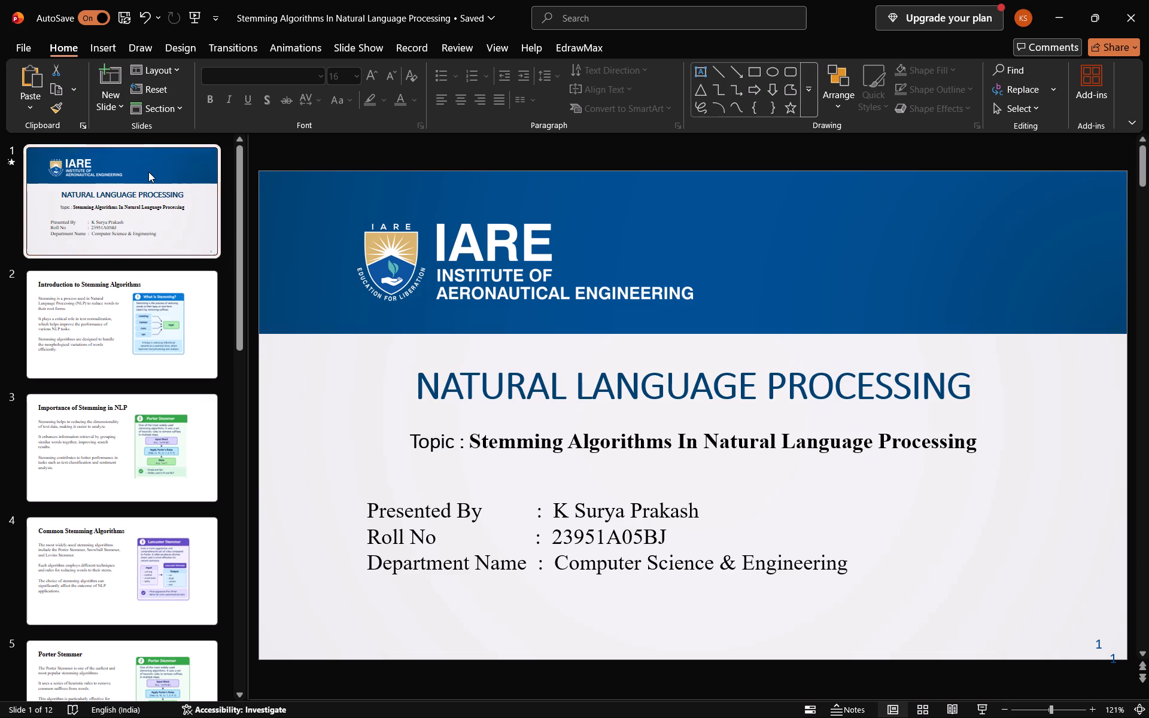
scroll(169, 455, "down", 12)
scroll(169, 455, "up", 7)
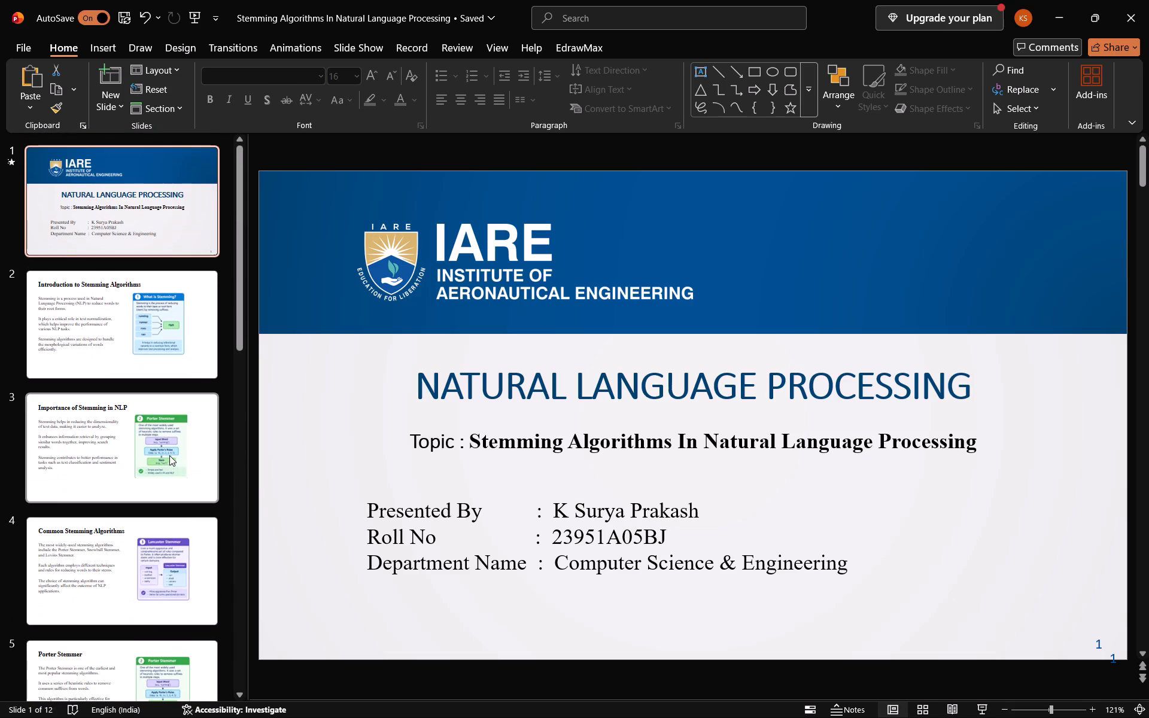
left_click(167, 233)
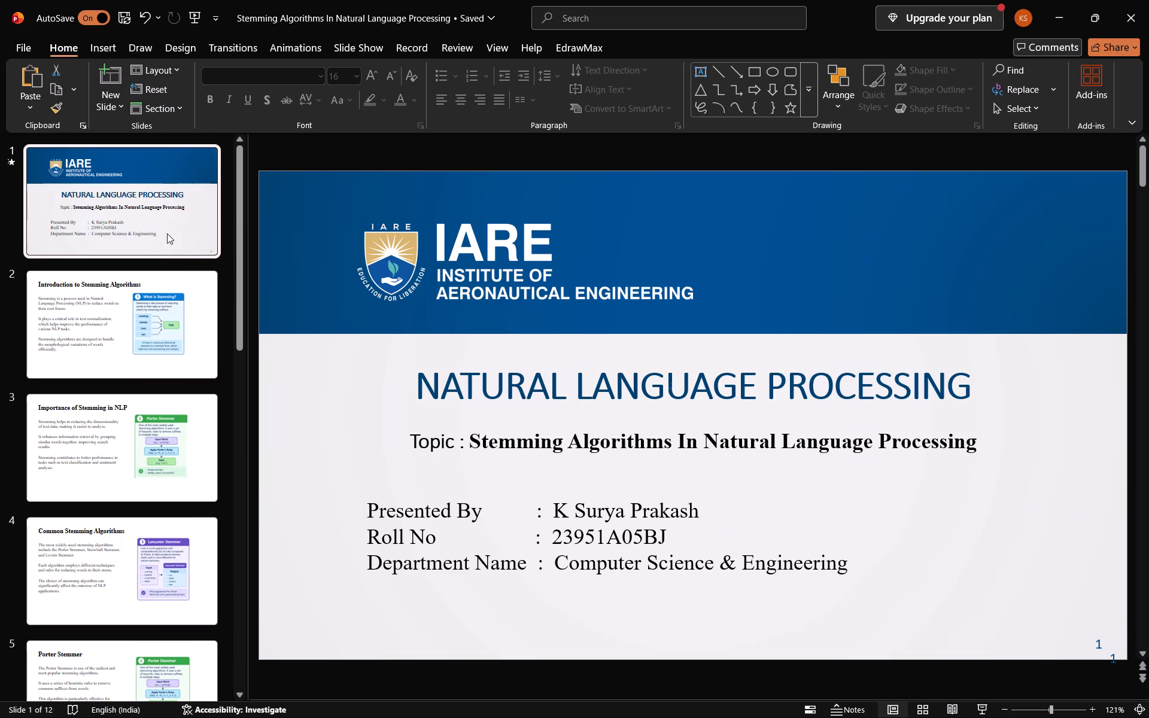
Close the Stemming Algorithms In Natural Language Processing presentation.
left_click(1148, 0)
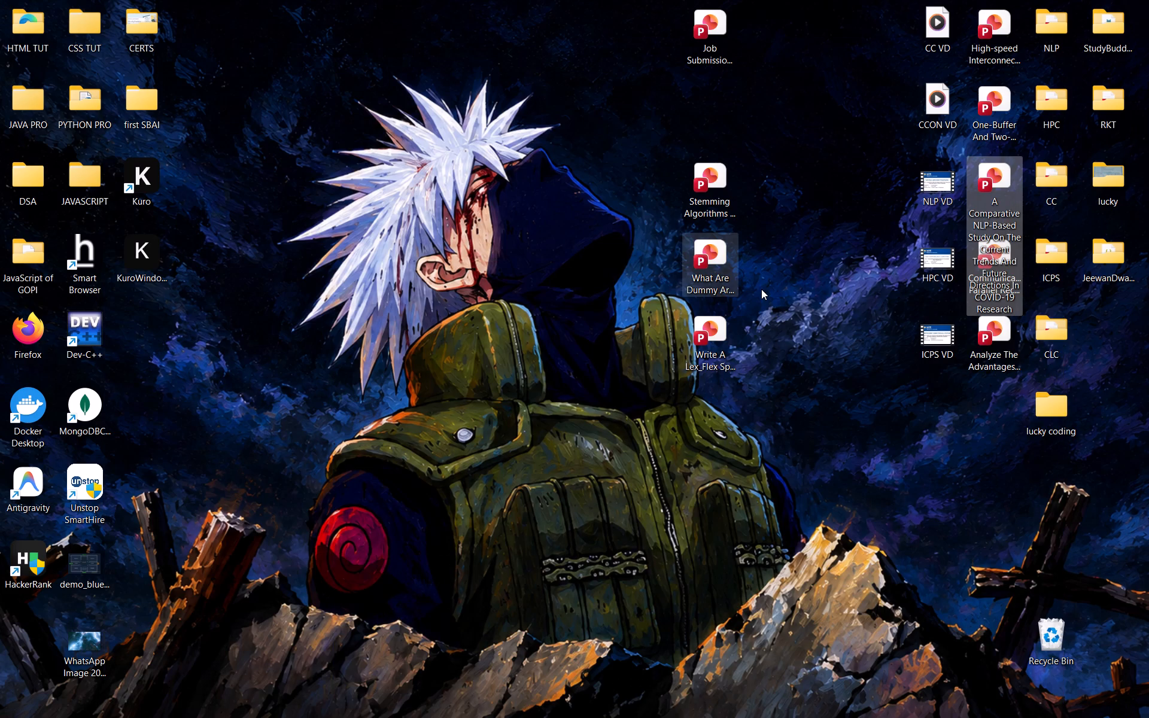
Open the "What Are Dummy Arguments In High Performance Computing" presentation from the desktop, view it and minimize it.
double_click(723, 262)
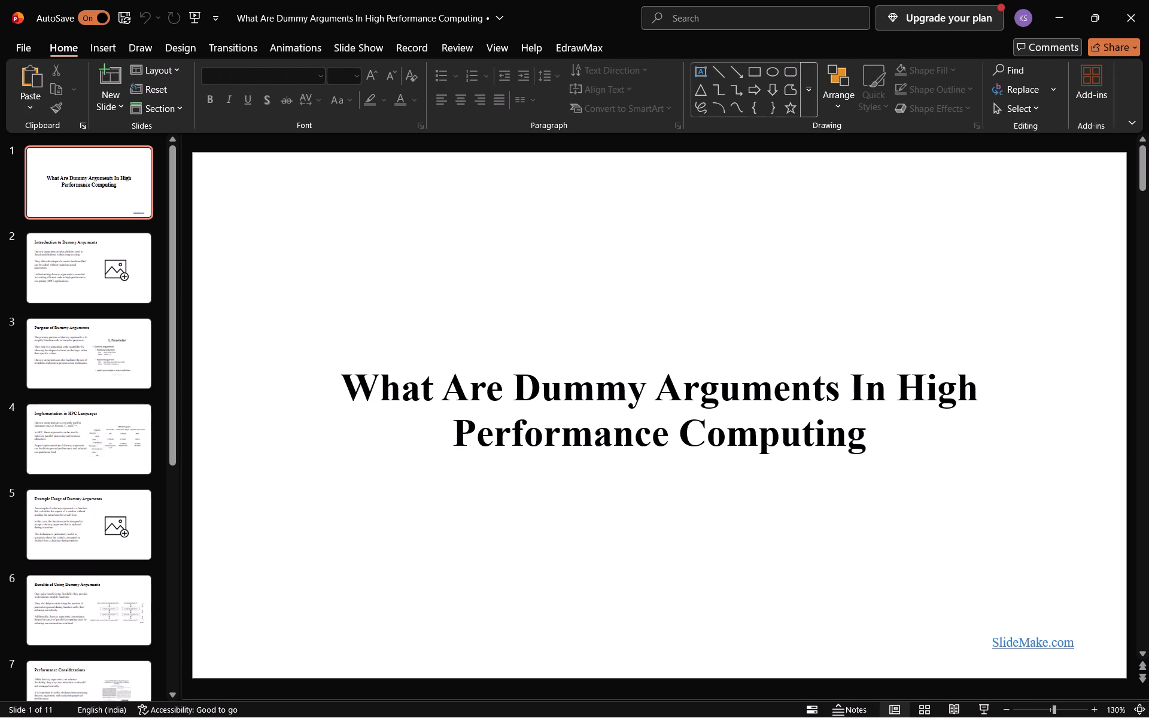
left_click(1064, 0)
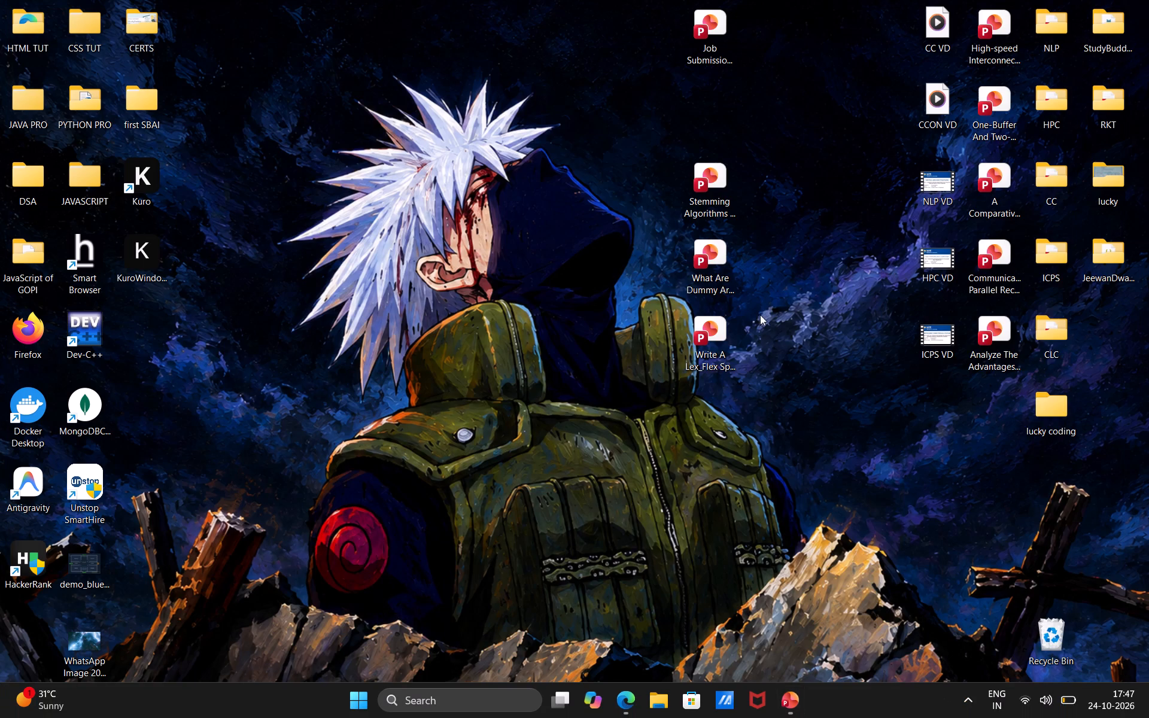
Open the "Write A Lex_Flex Specification" presentation from the desktop to view its slides, and close it.
double_click(720, 332)
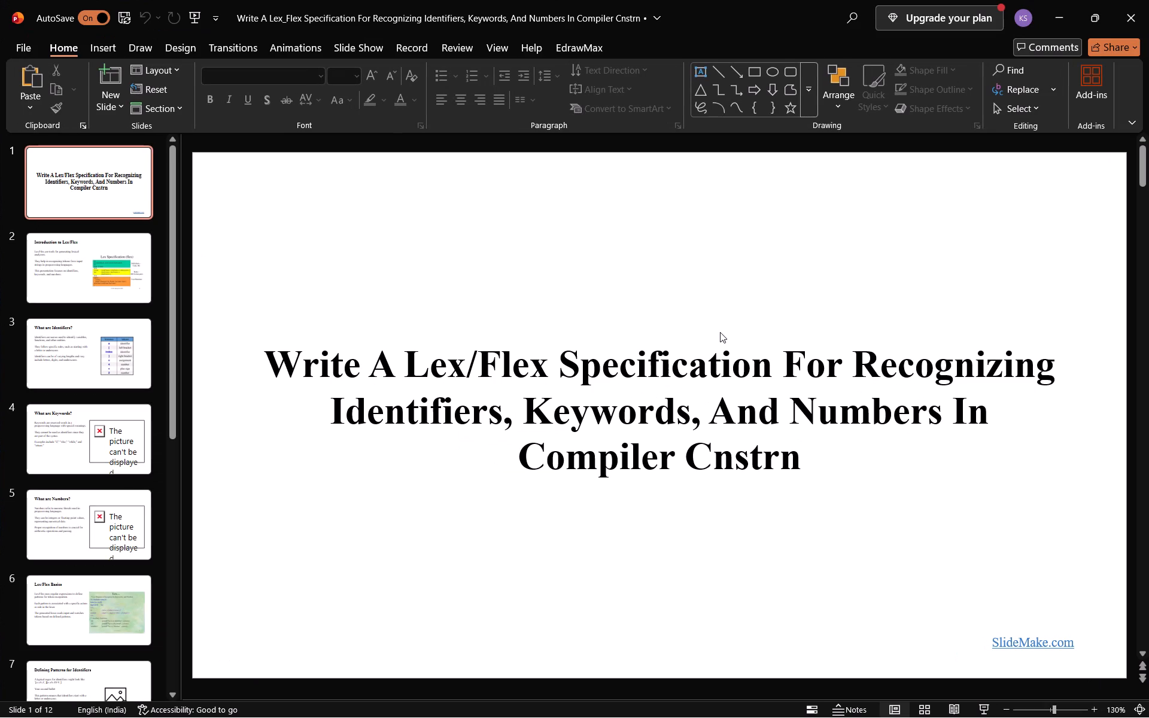
left_click(1124, 0)
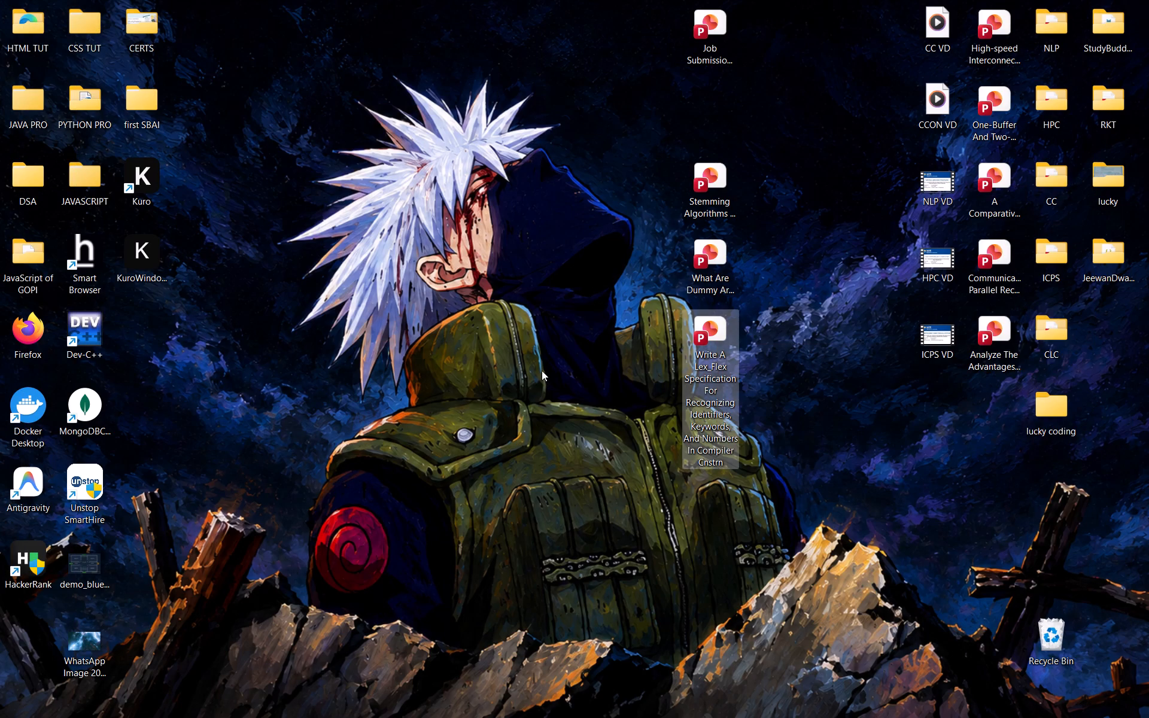
Move the "Write A Lex_Flex Specification" file into the gap between the Job Submission and Stemming Algorithms files, and refresh the desktop.
left_click_drag(721, 321, 546, 139)
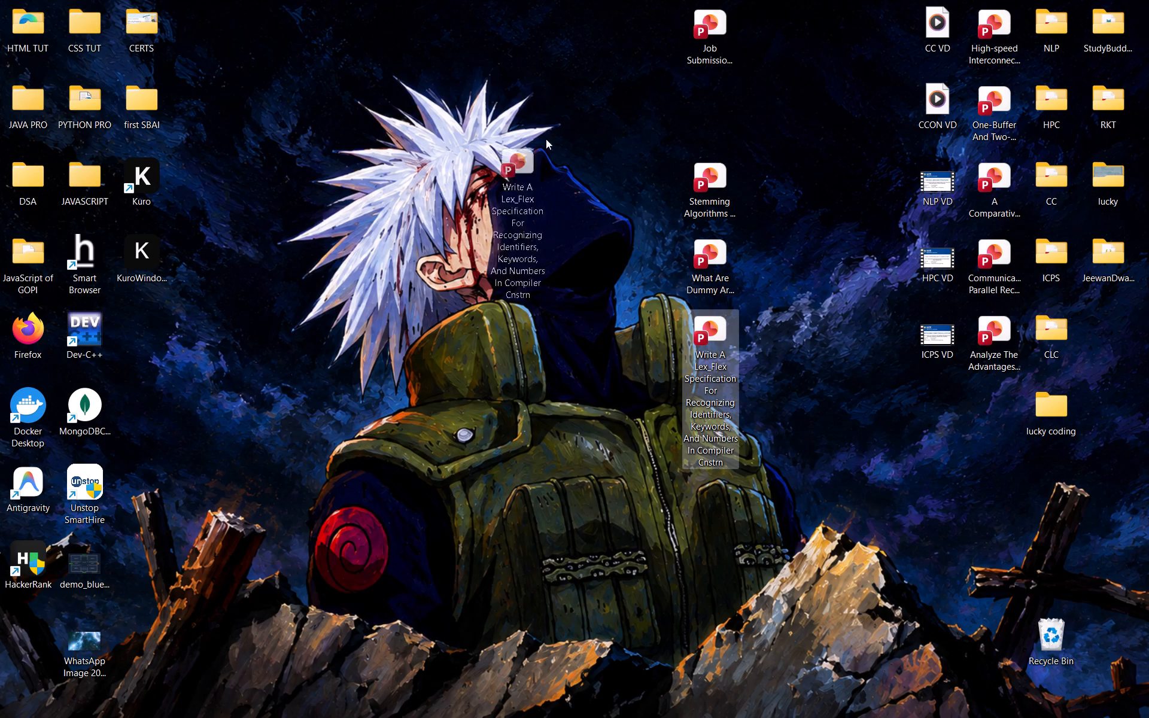
left_click_drag(546, 139, 725, 89)
left_click(501, 147)
right_click(501, 147)
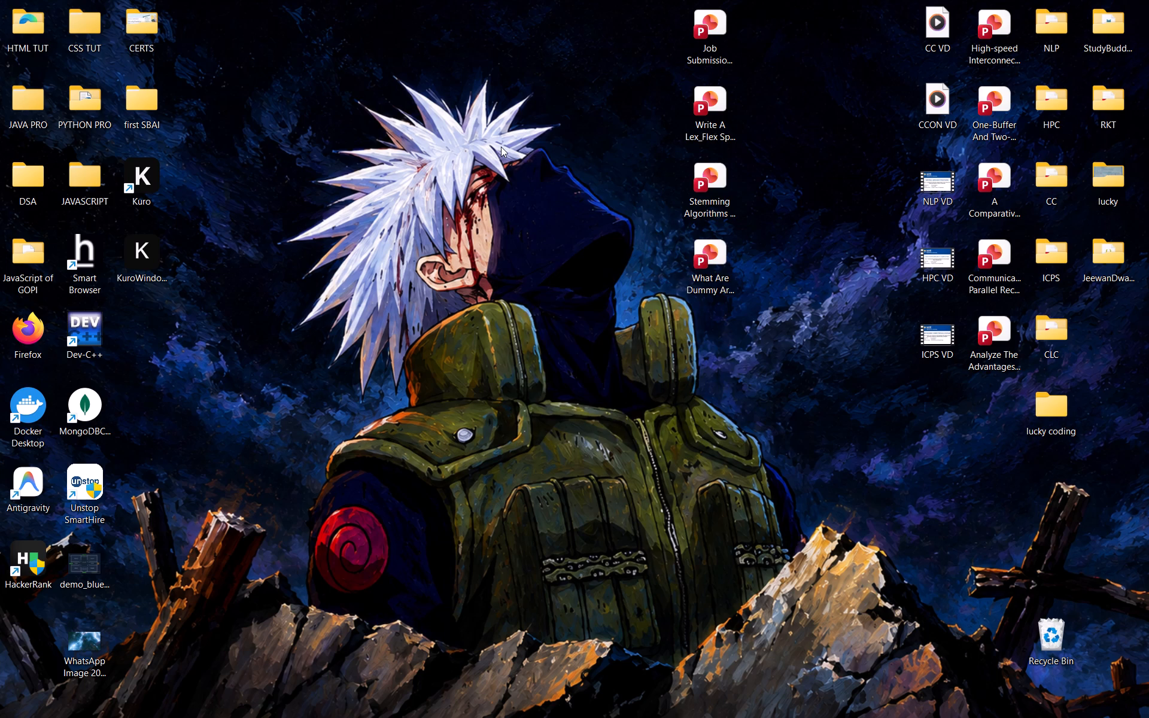
left_click(572, 211)
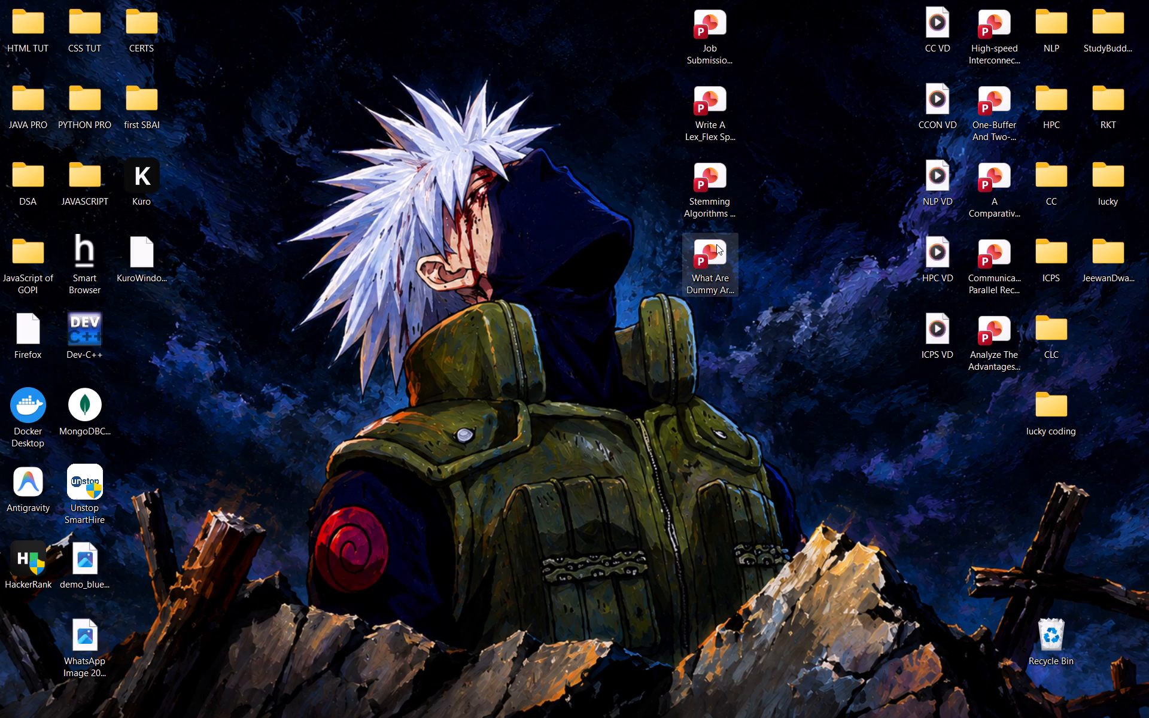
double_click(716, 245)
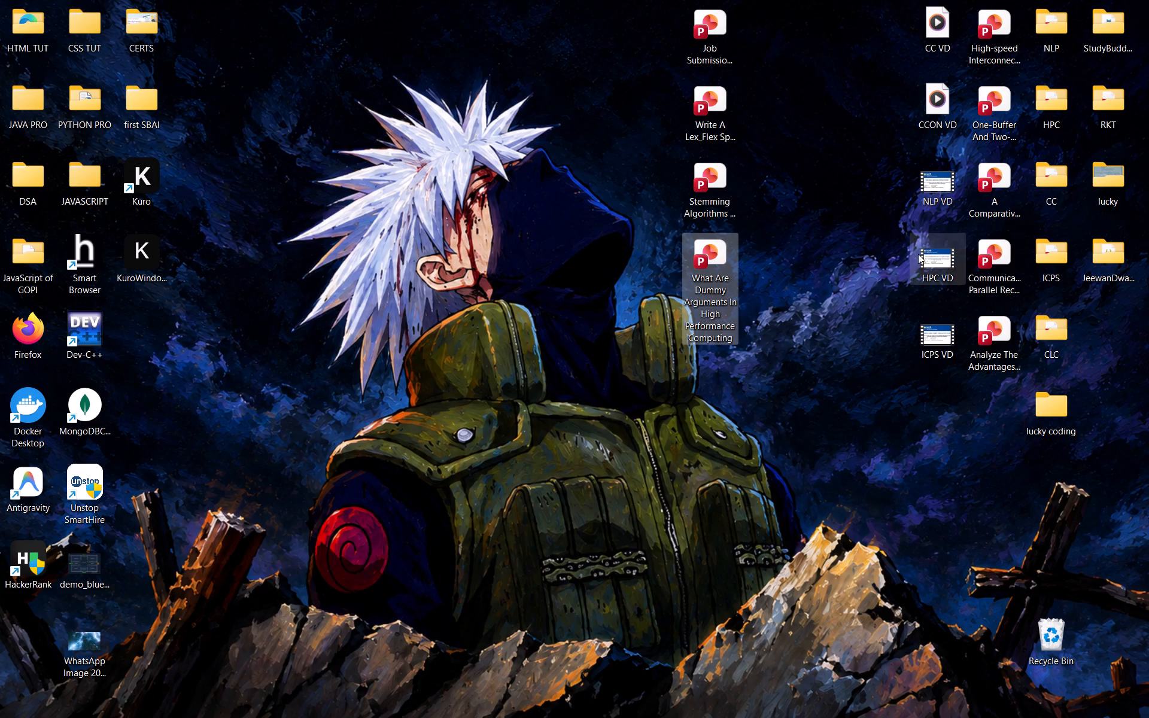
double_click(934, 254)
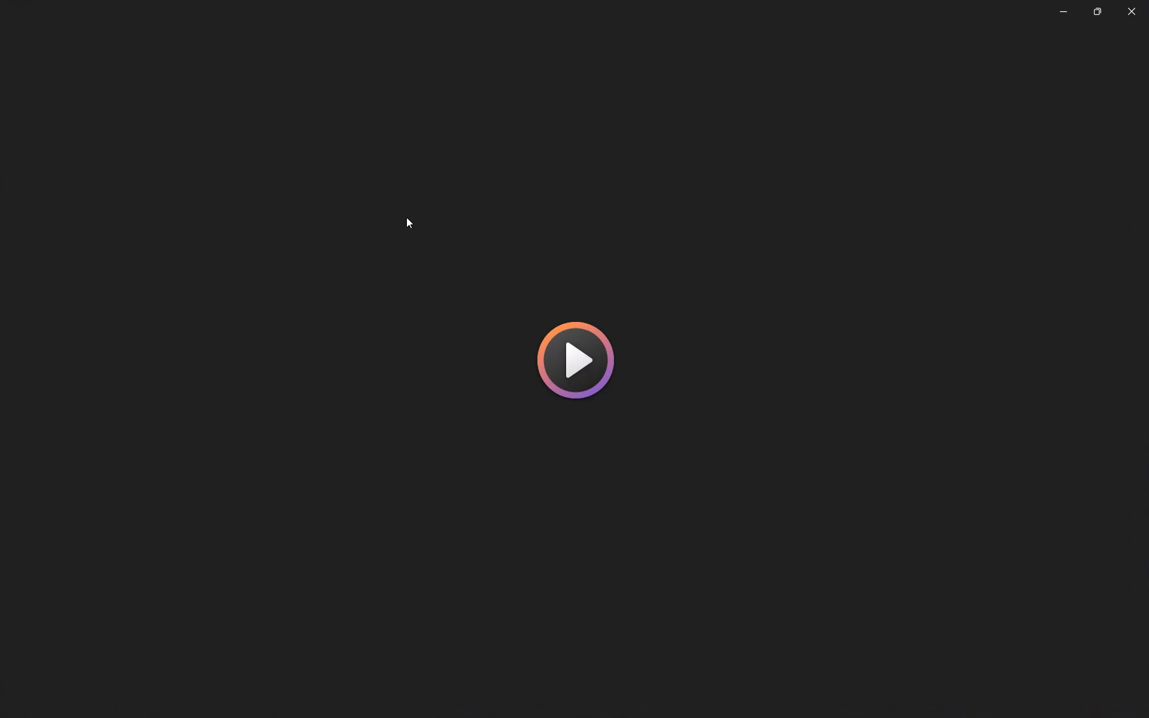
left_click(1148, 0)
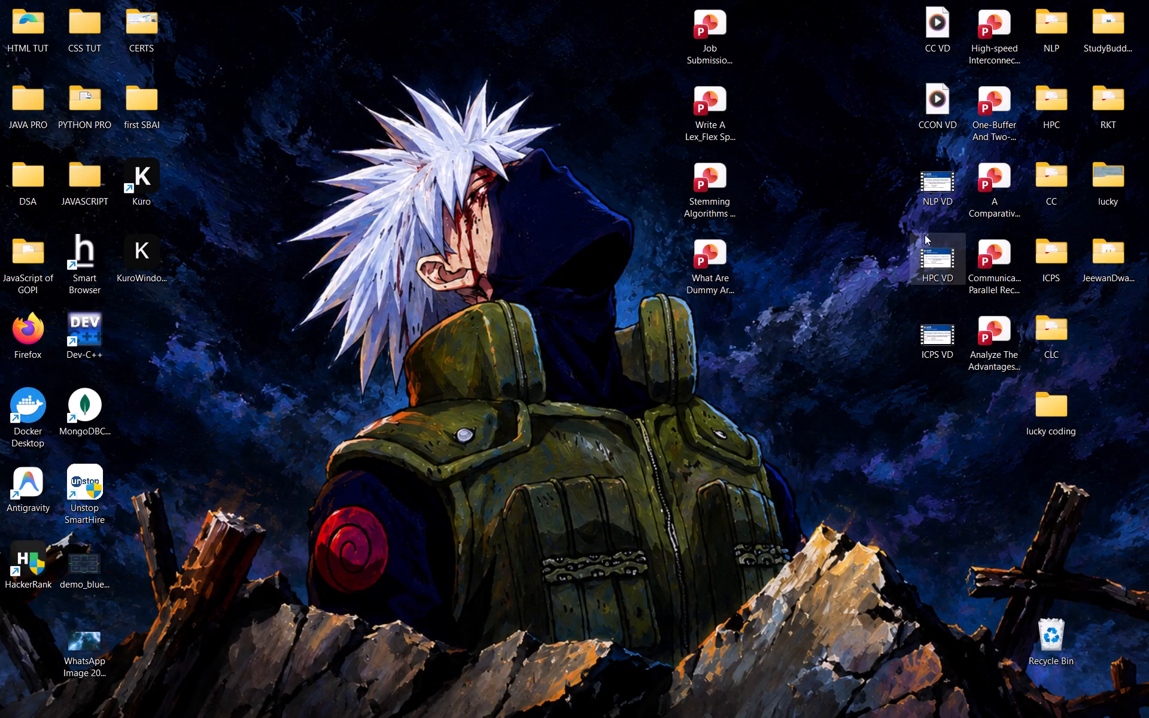
Copy the title slide of the Communication-Optimal Parallel Recursive Rectangular Matrix Multiplication presentation into the Dummy Arguments presentation, directly after slide 1.
double_click(997, 248)
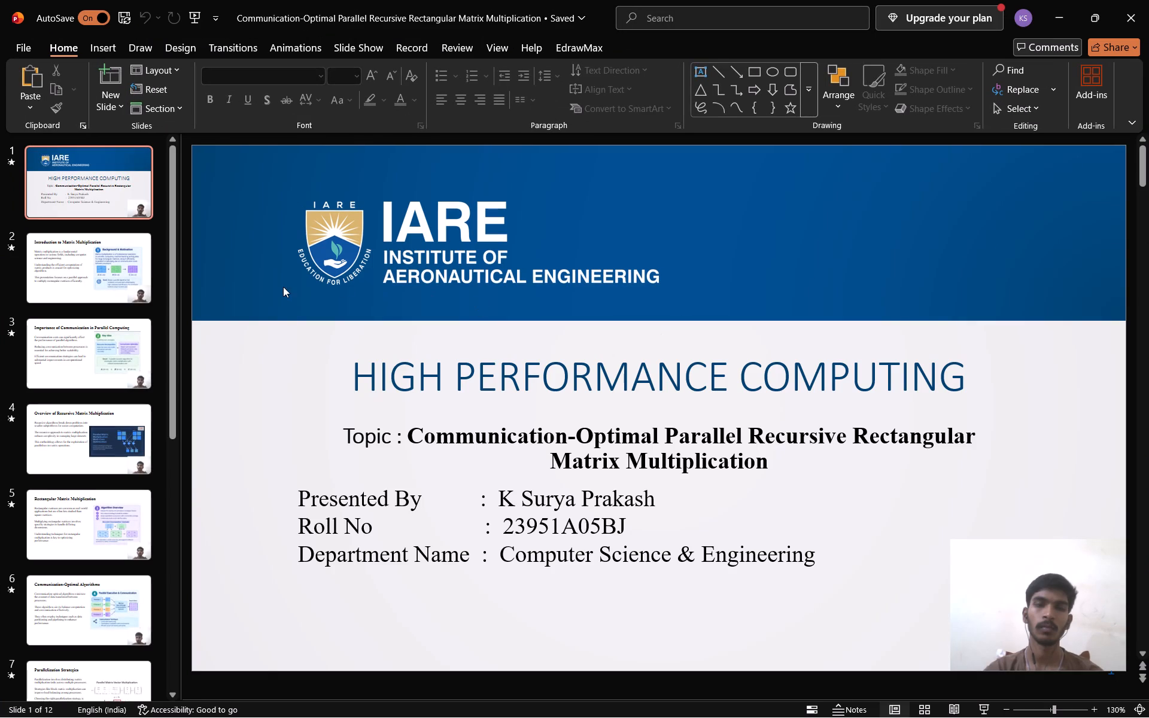
right_click(91, 193)
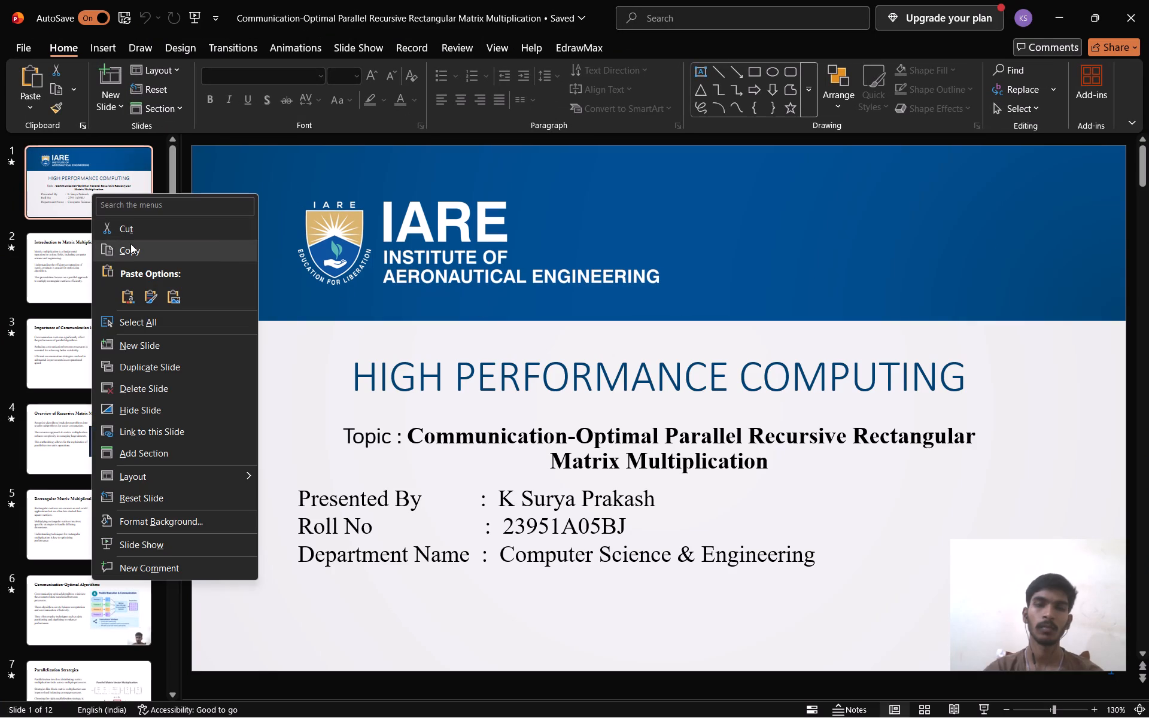
left_click(130, 244)
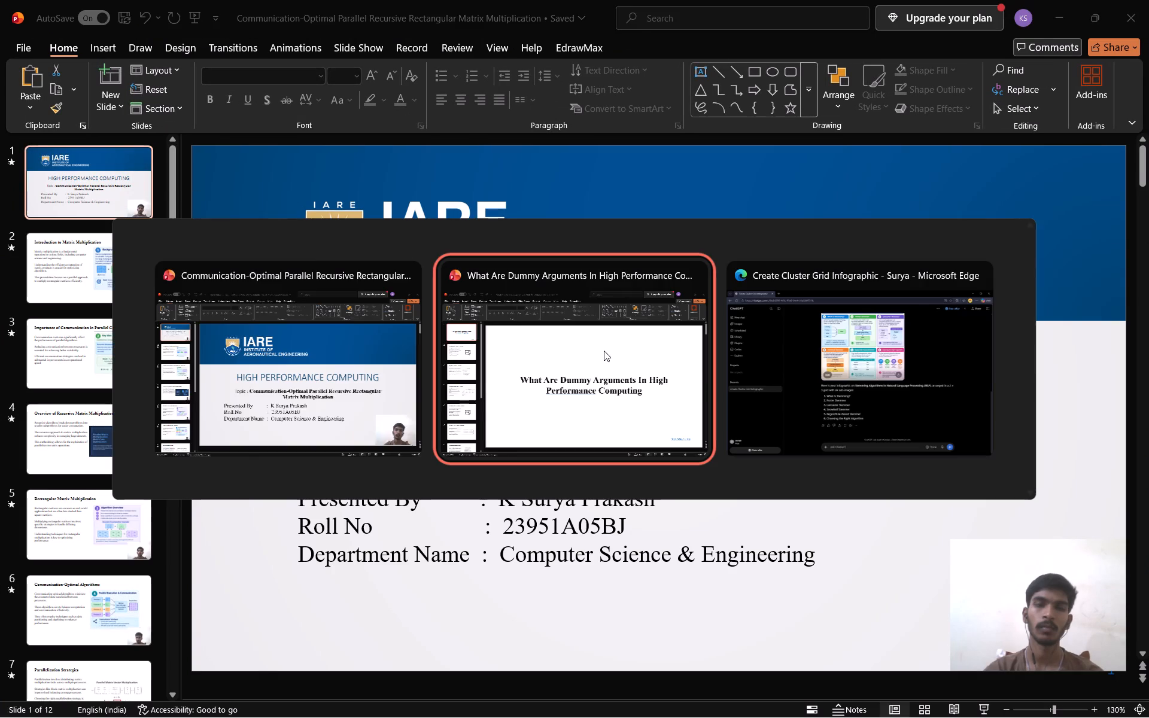
left_click(97, 226)
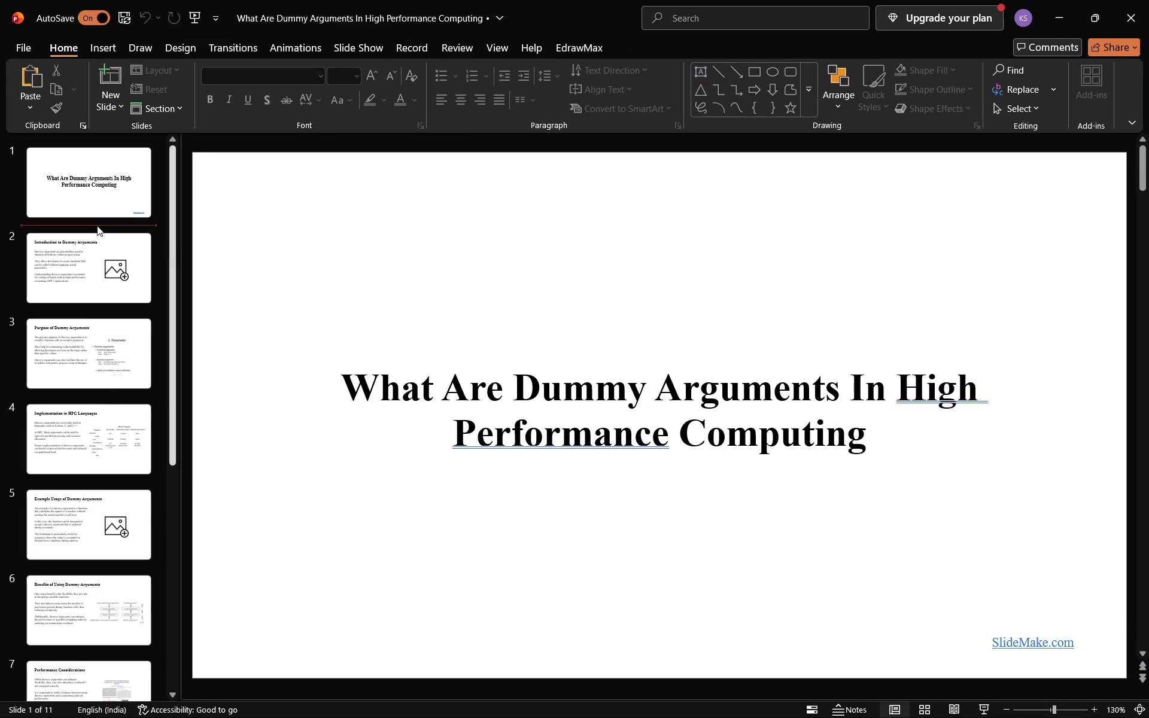
key("ctrl+v")
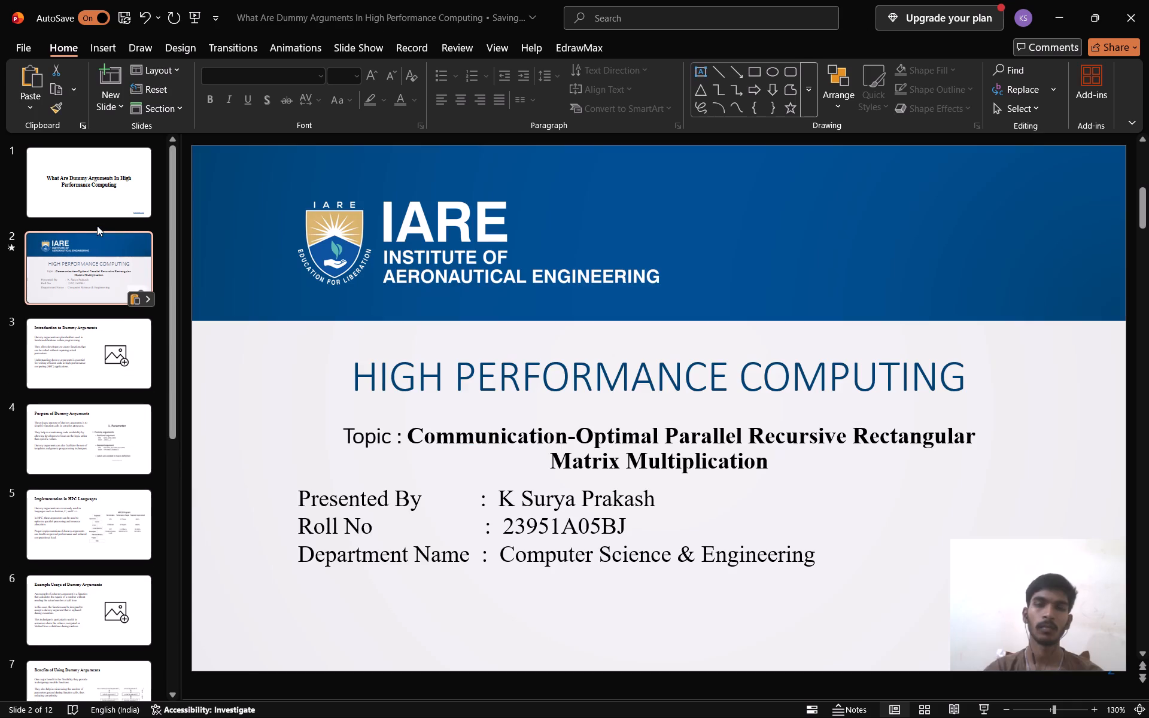
Replace the topic on the pasted IARE title slide with "What Are Dummy Arguments In High Performance Computing", copied from slide 1.
left_click(121, 185)
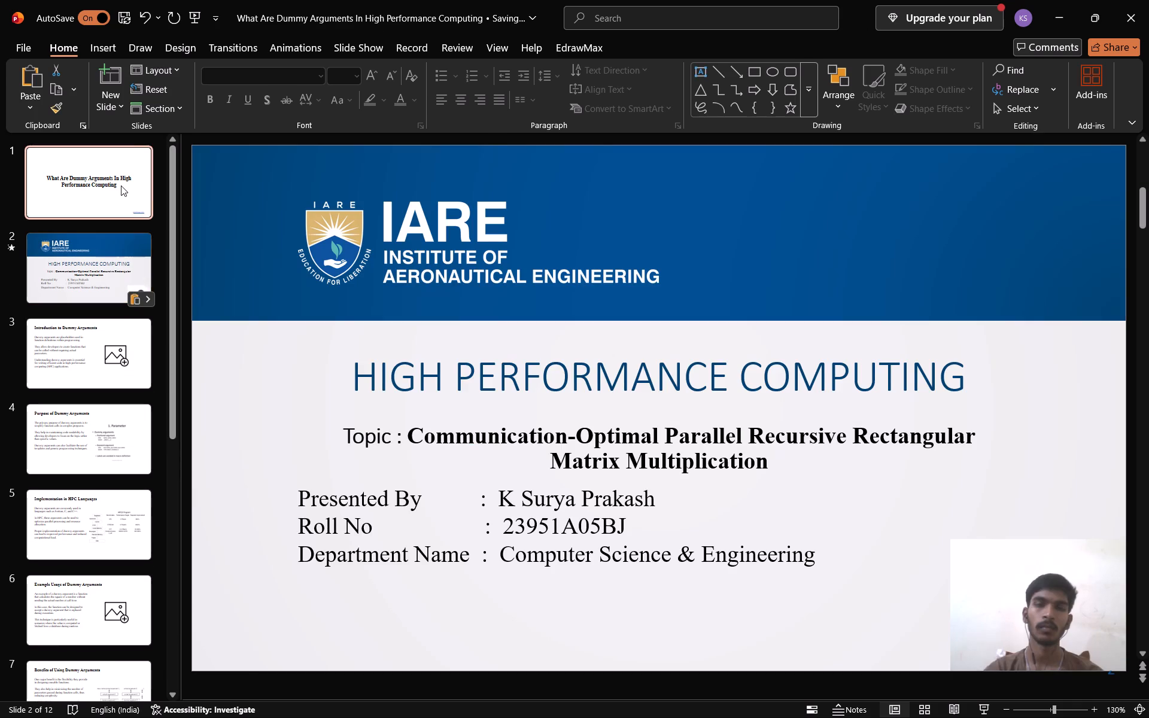
left_click(101, 185)
left_click(602, 398)
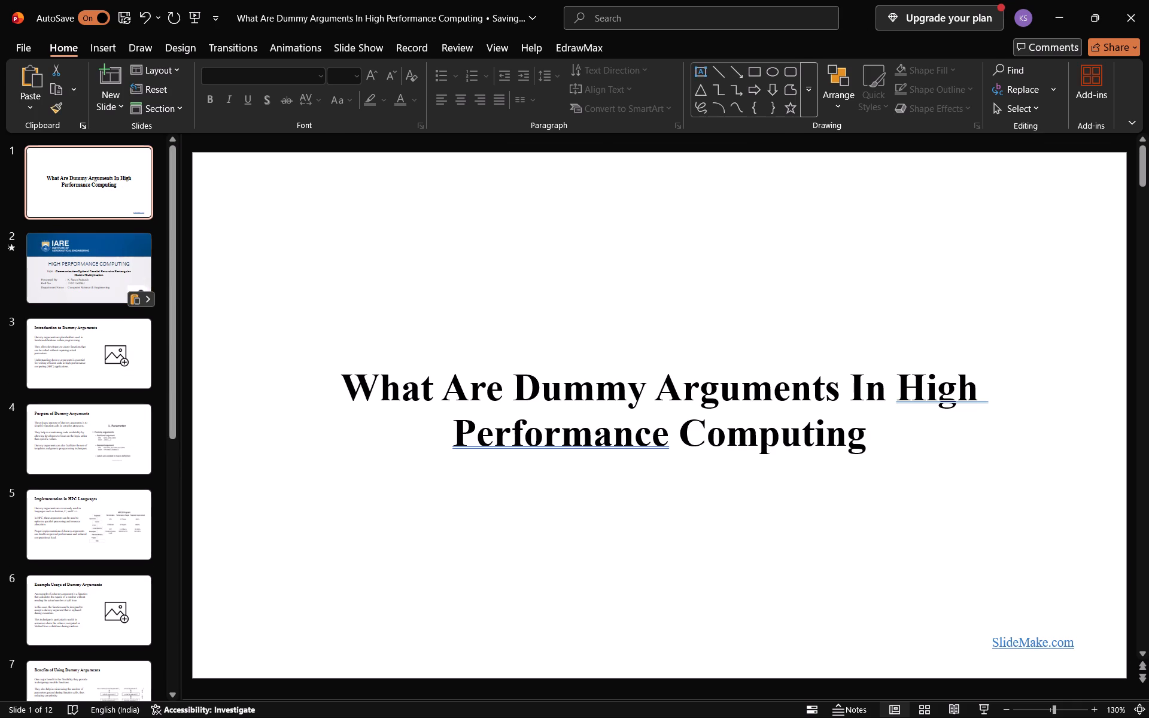
key("ctrl+a")
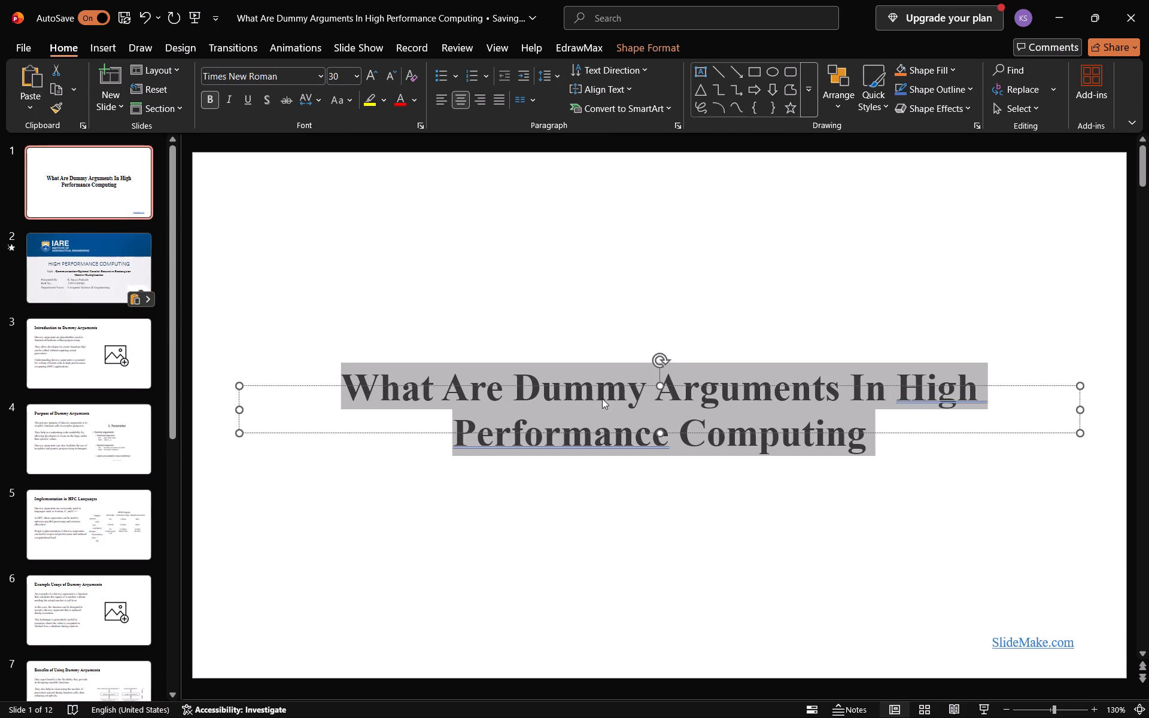
key("ctrl+c")
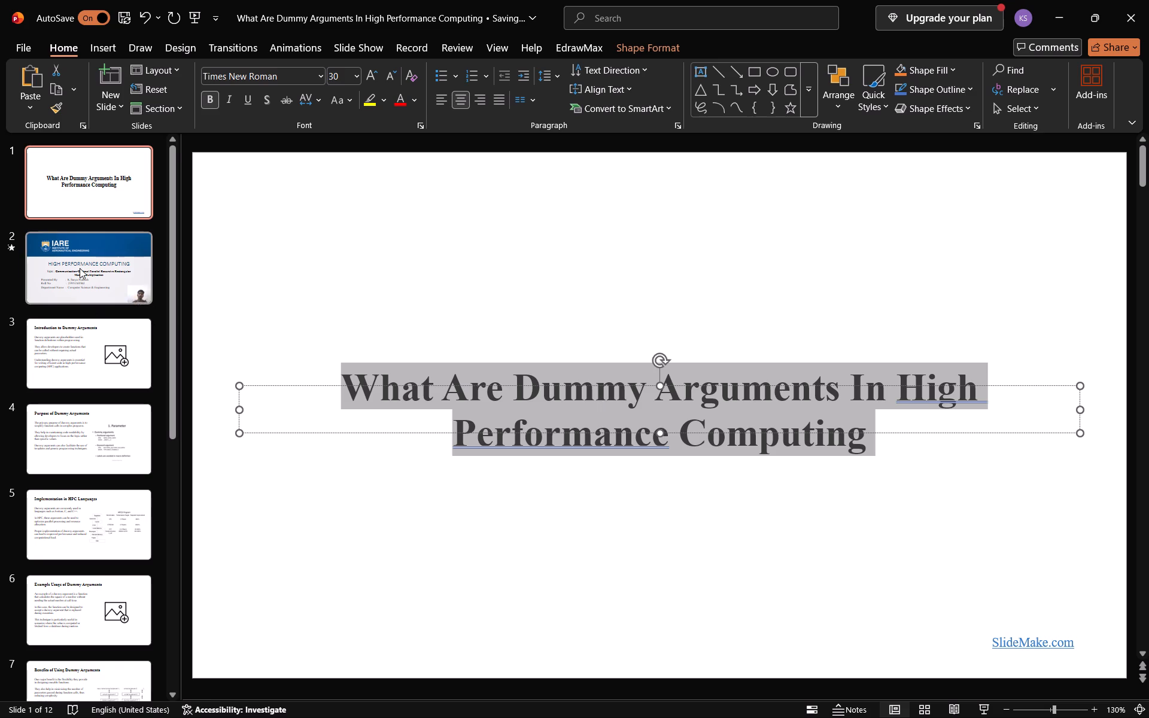
left_click(80, 268)
left_click(484, 433)
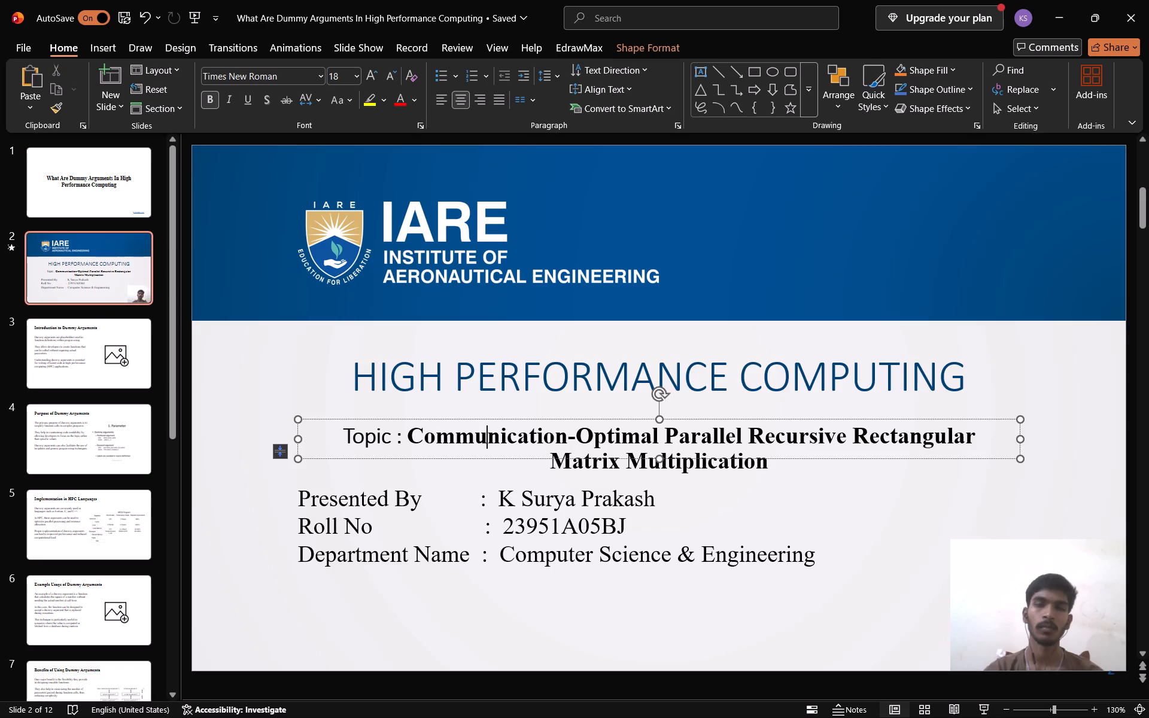
left_click_drag(413, 431, 750, 466)
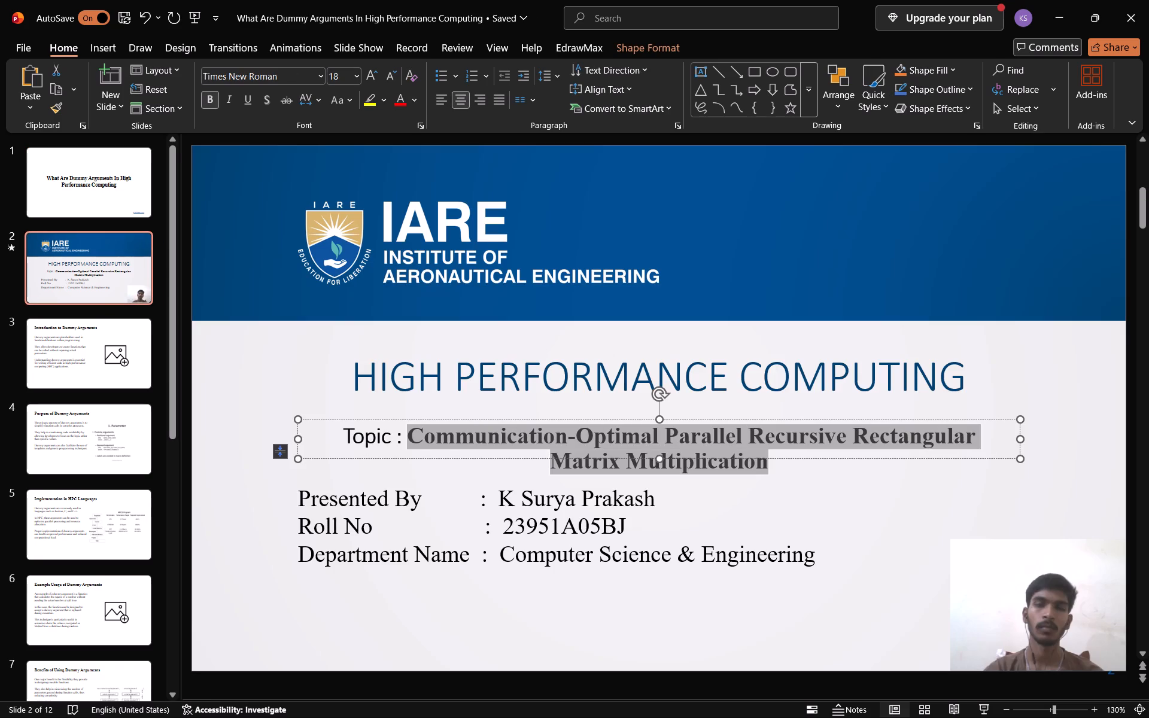
left_click_drag(750, 466, 752, 466)
key("ctrl+v")
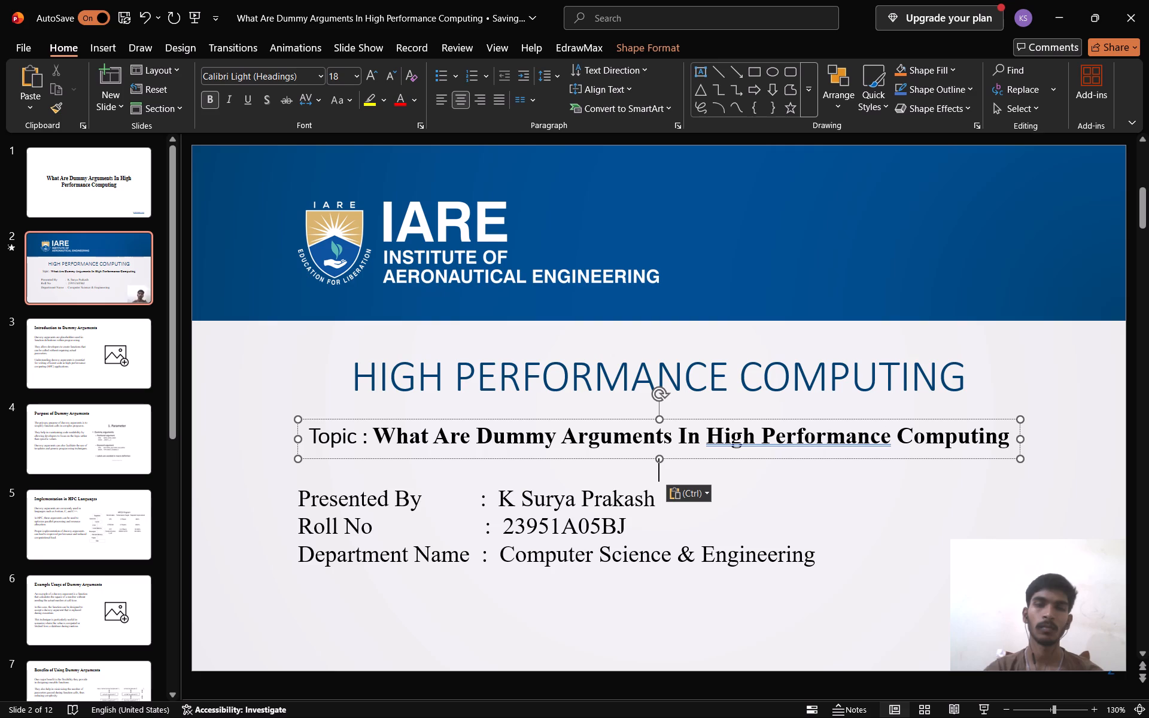
key("BackSpace")
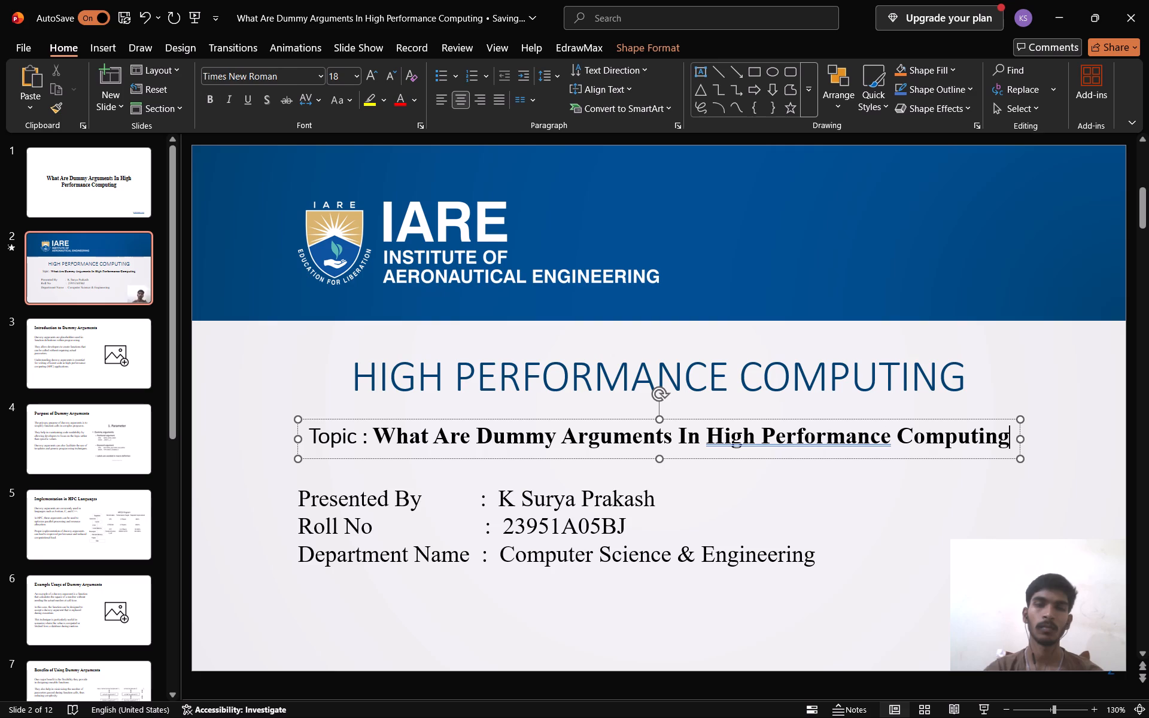
Delete the presenter's camera picture from the IARE title slide.
left_click(1053, 615)
key("Delete")
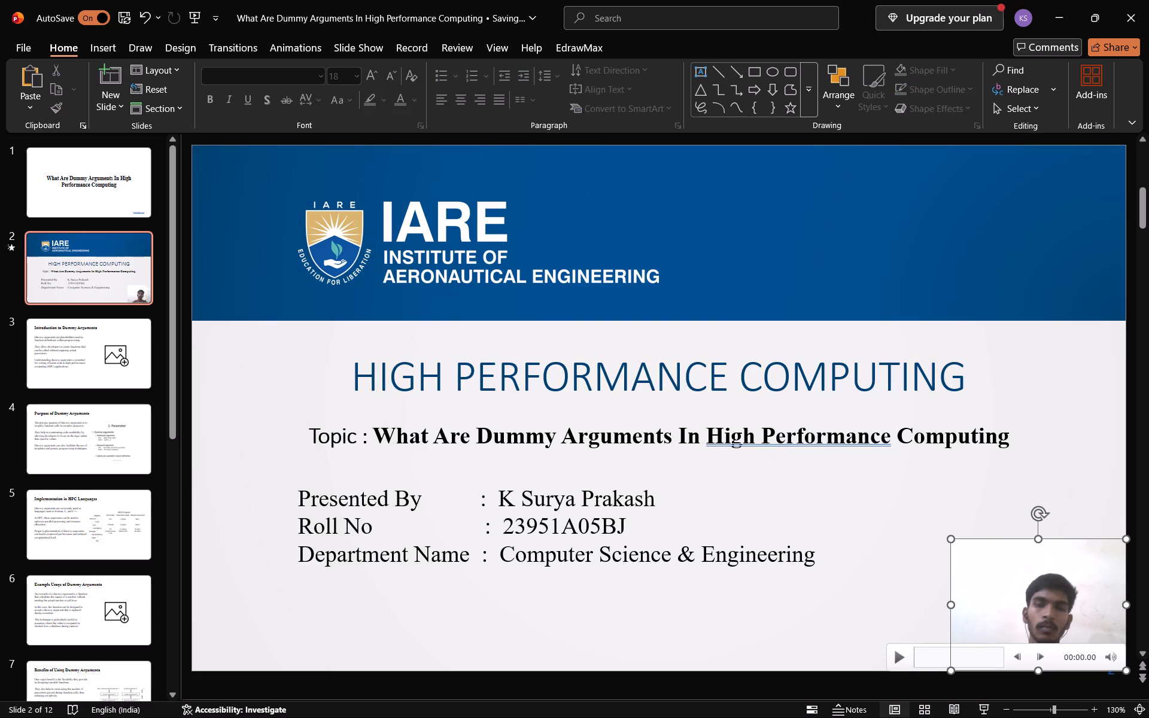
Delete the original plain title slide so that the IARE title slide comes first.
left_click(62, 178)
key("Delete")
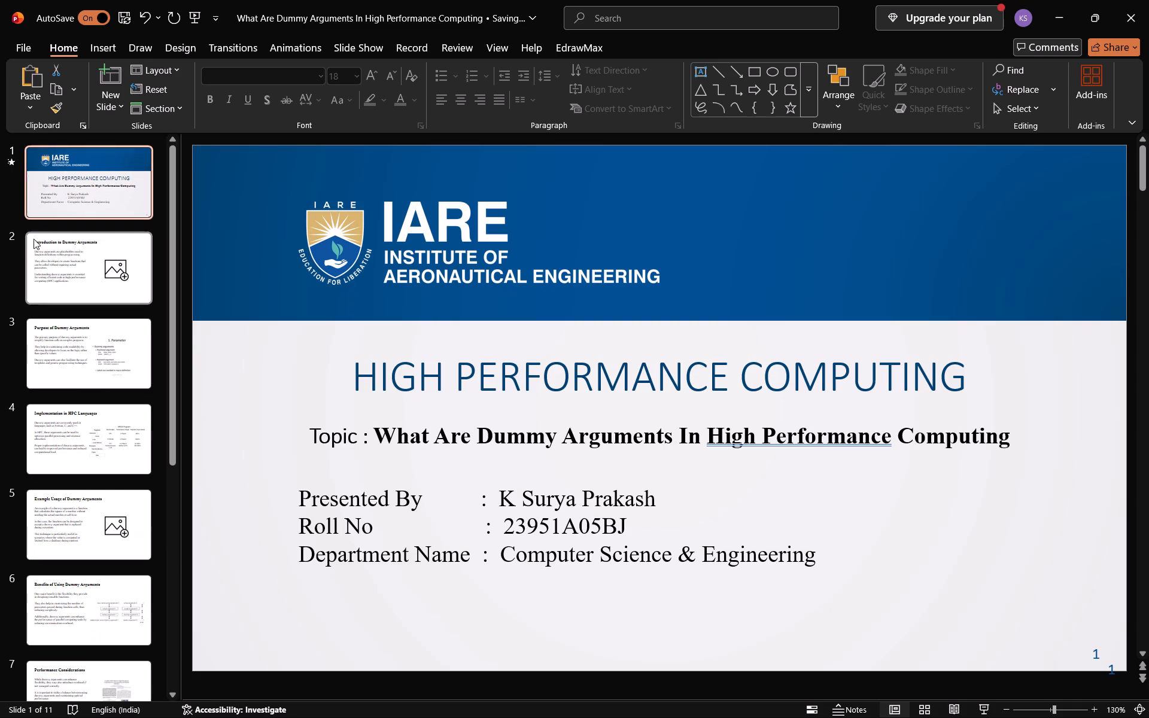
Copy the THANK YOU slide from the Communication-Optimal presentation, close that presentation, and paste the slide at the end of the Dummy Arguments presentation.
scroll(100, 297, "down", 5)
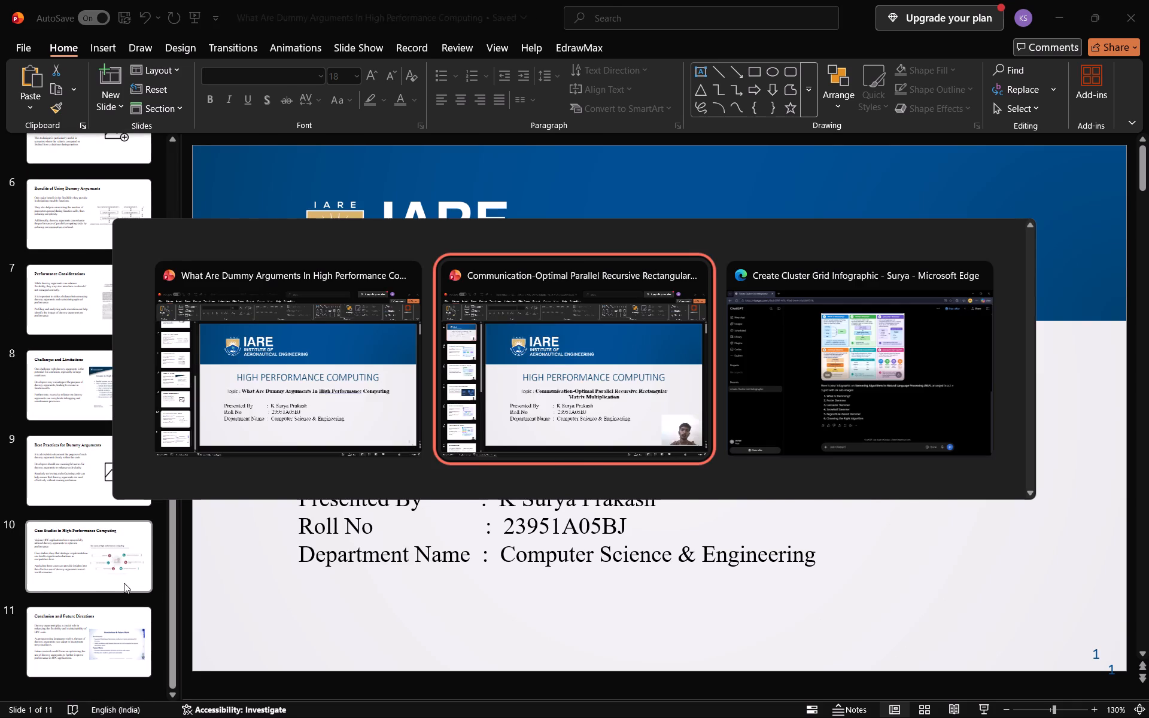
scroll(85, 655, "down", 6)
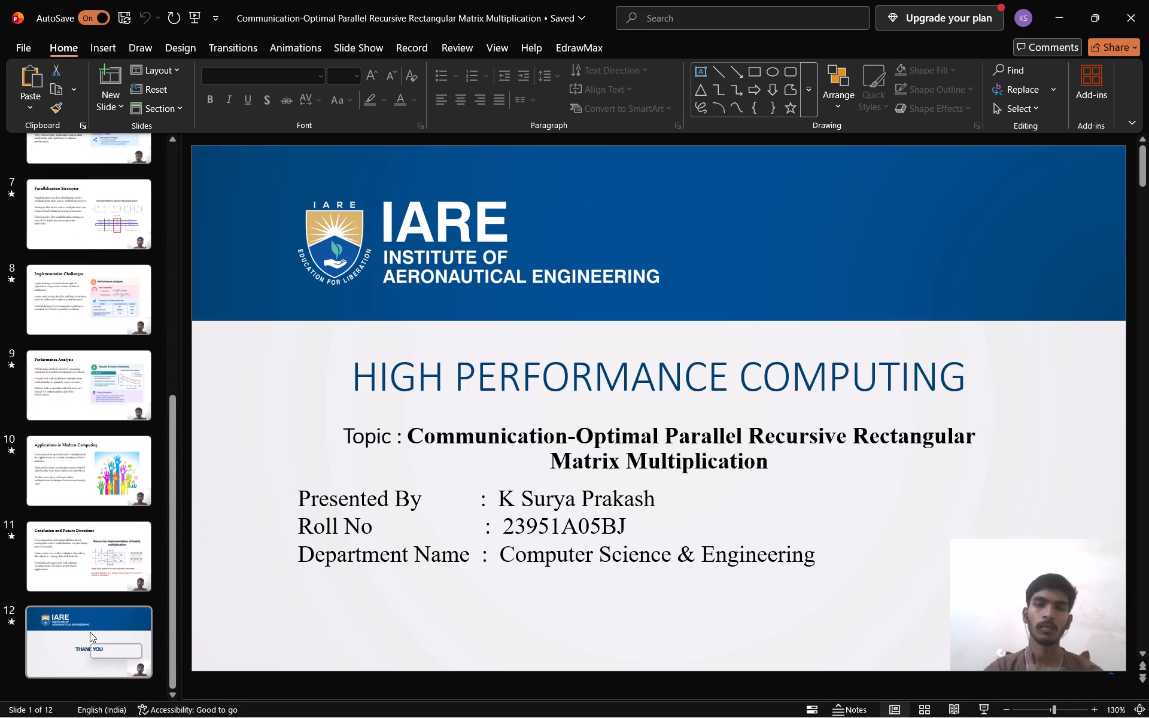
right_click(90, 632)
left_click(151, 302)
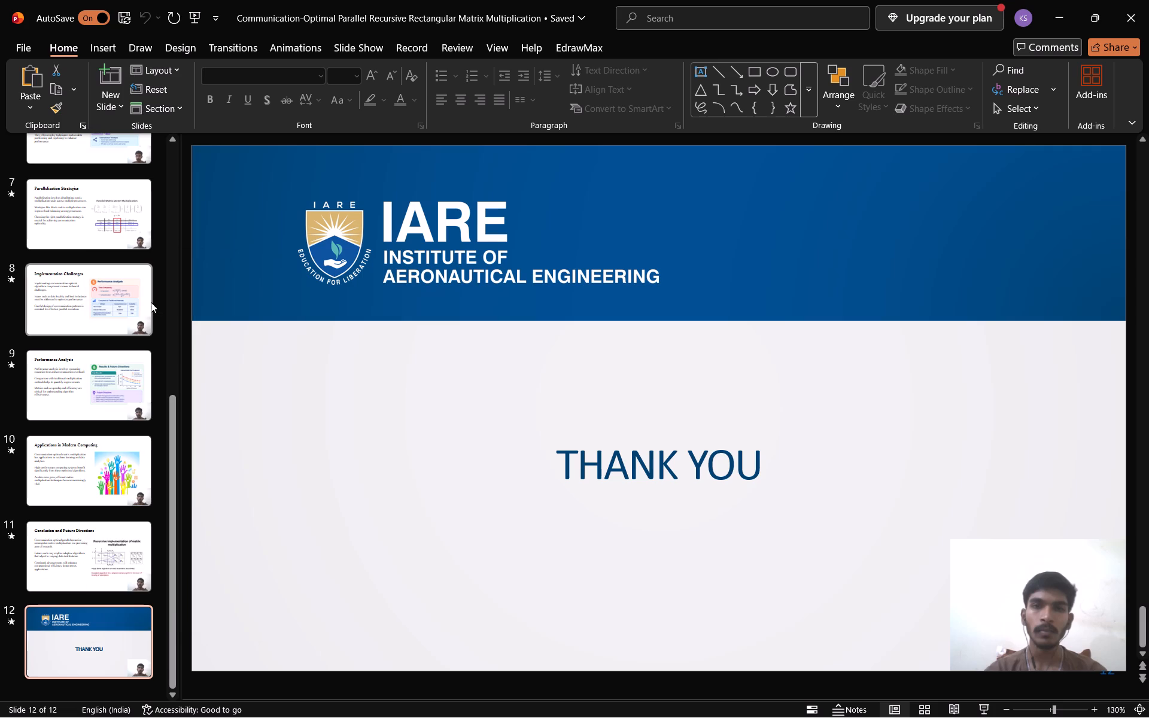
left_click(1148, 0)
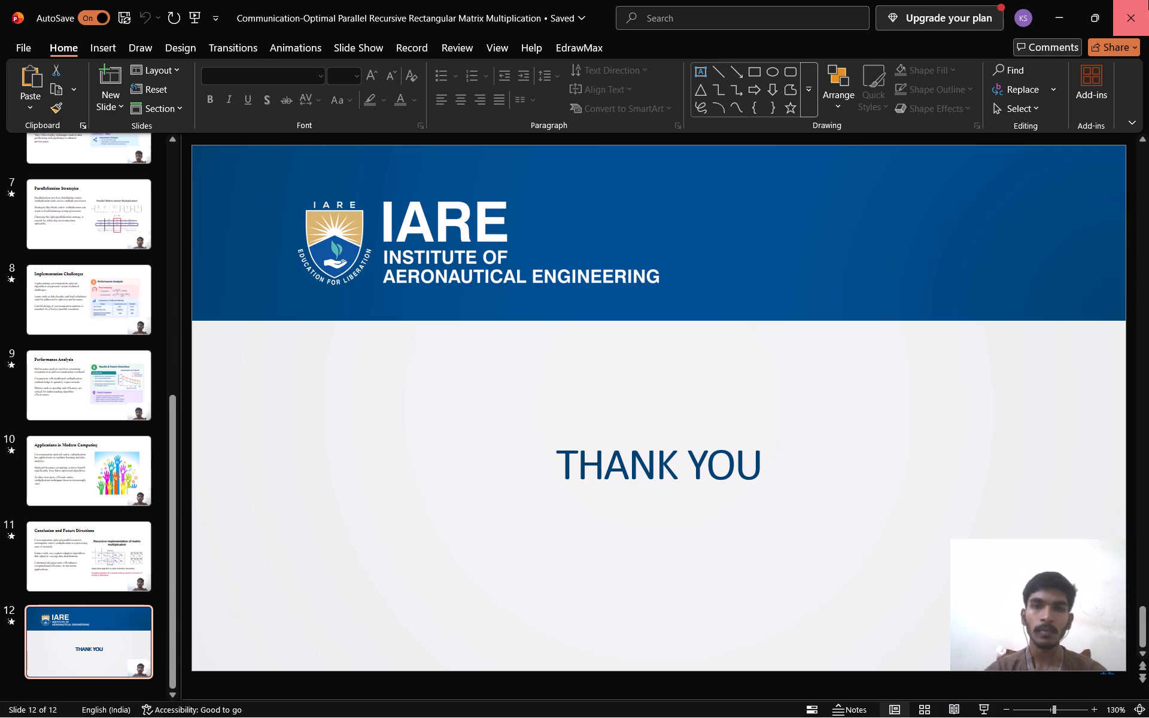
scroll(104, 619, "down", 1)
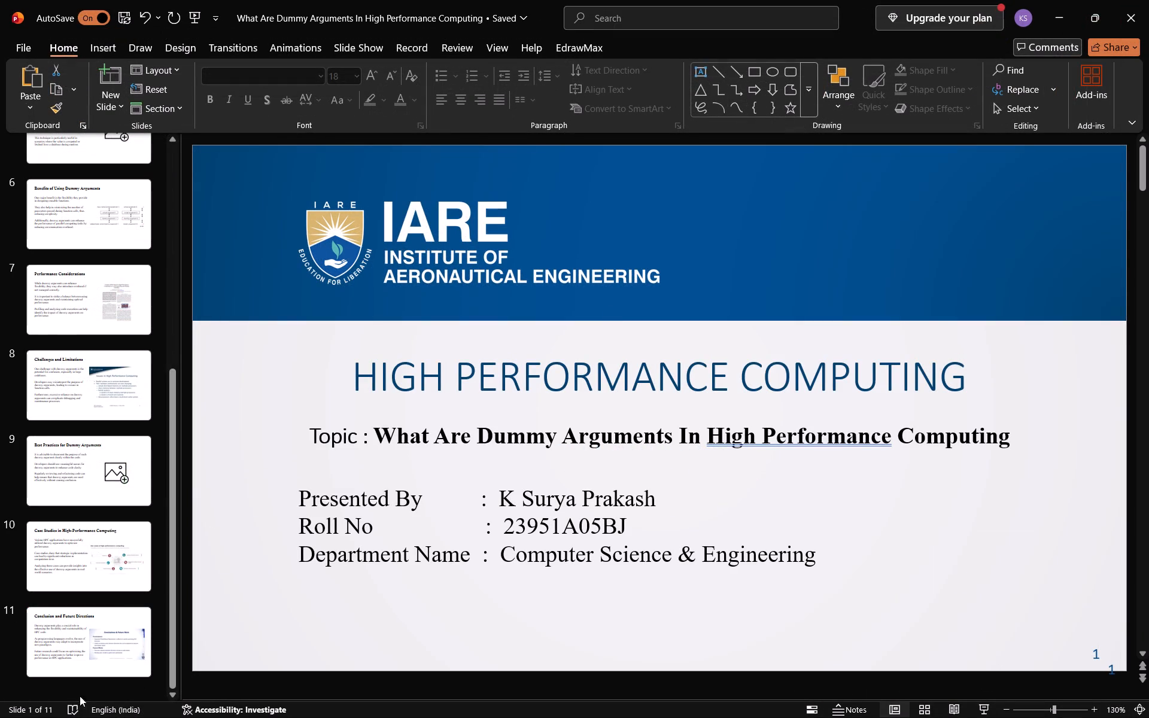
left_click(74, 692)
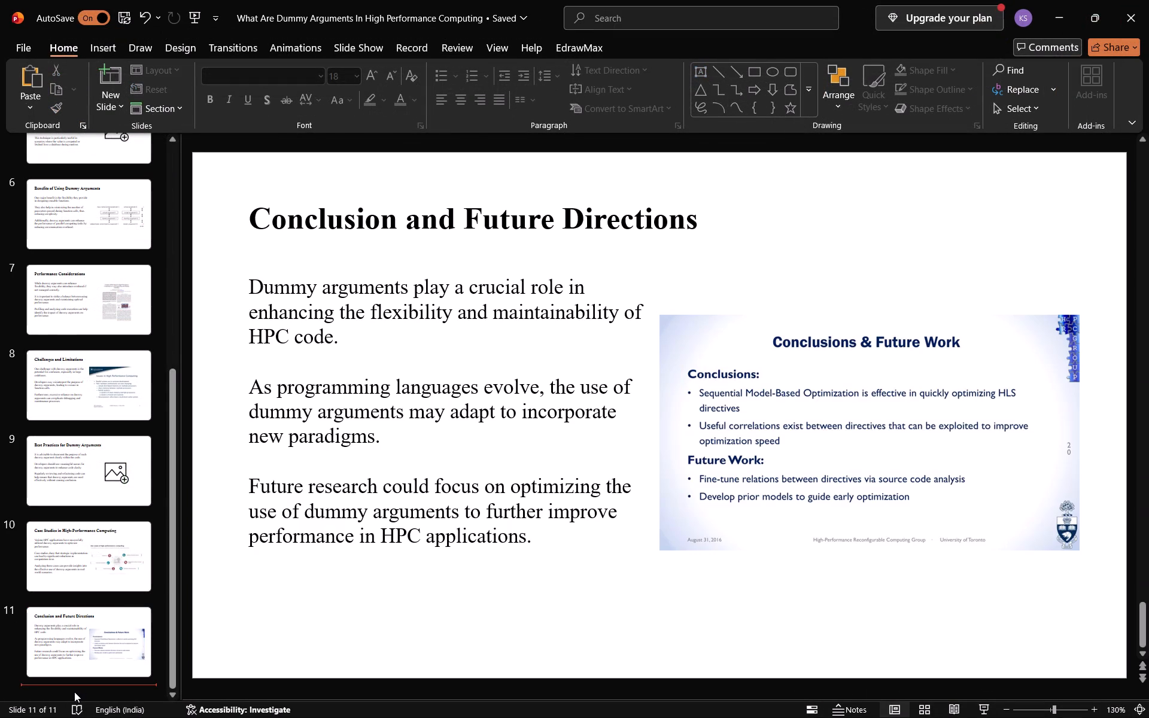
key("ctrl+v")
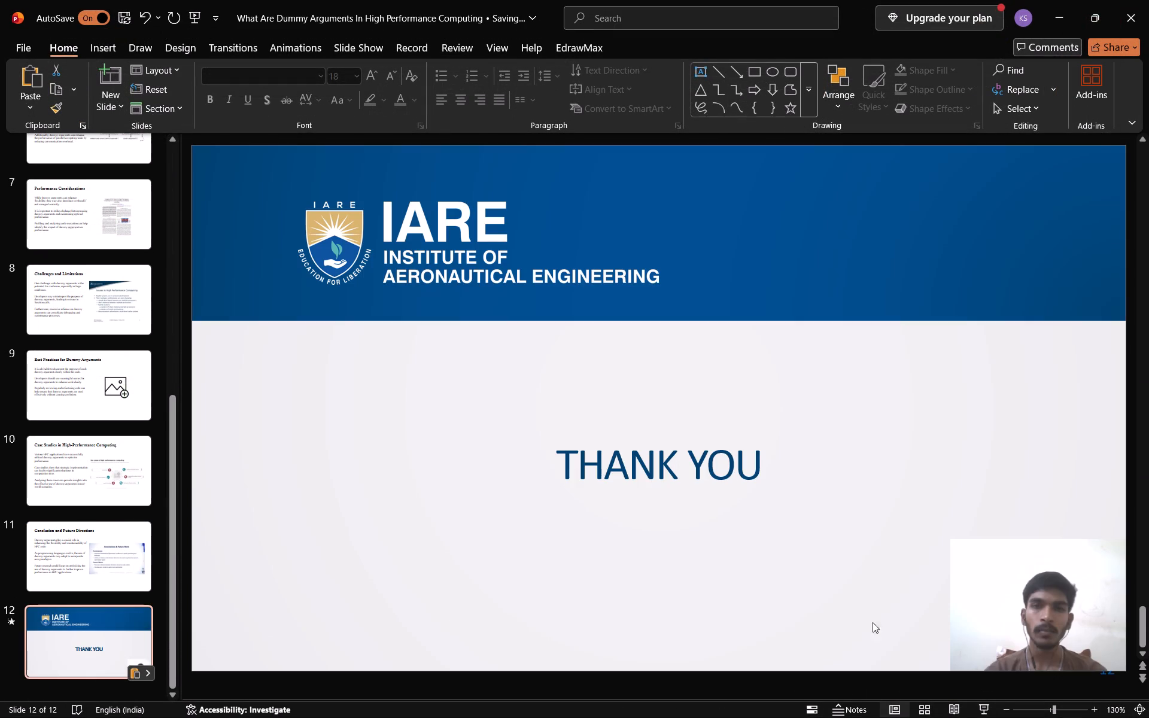
Delete the presenter's camera picture from the THANK YOU slide.
left_click(978, 601)
key("Delete")
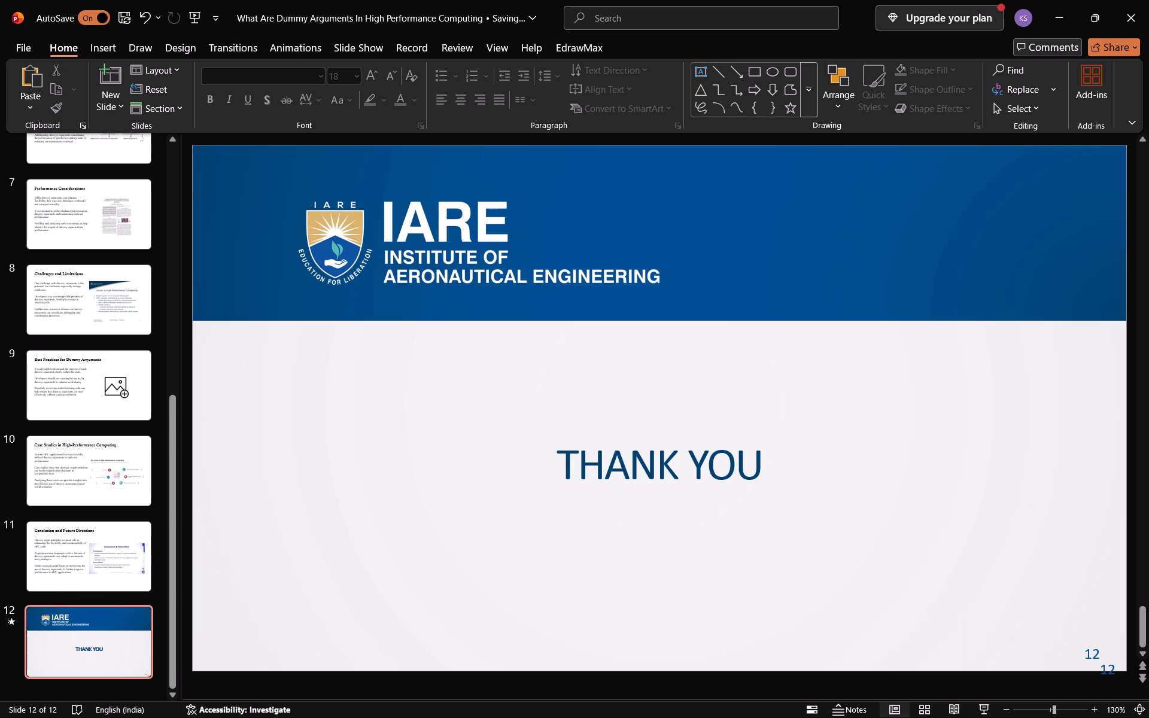
scroll(83, 346, "up", 6)
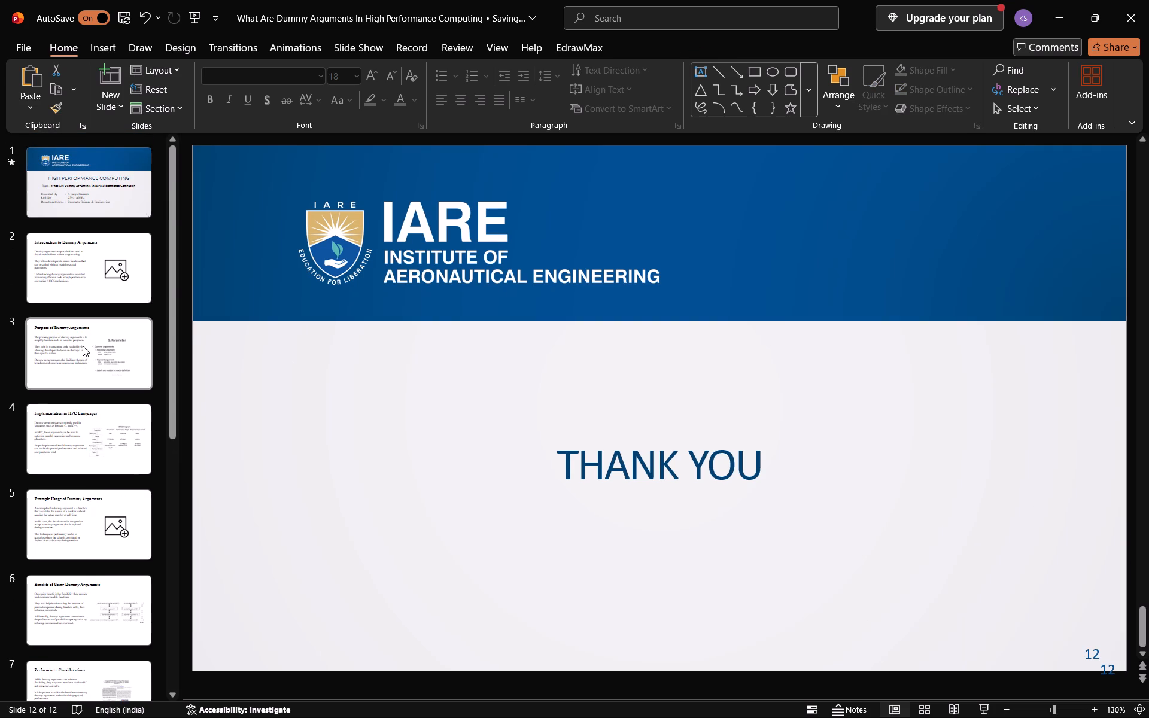
left_click(104, 197)
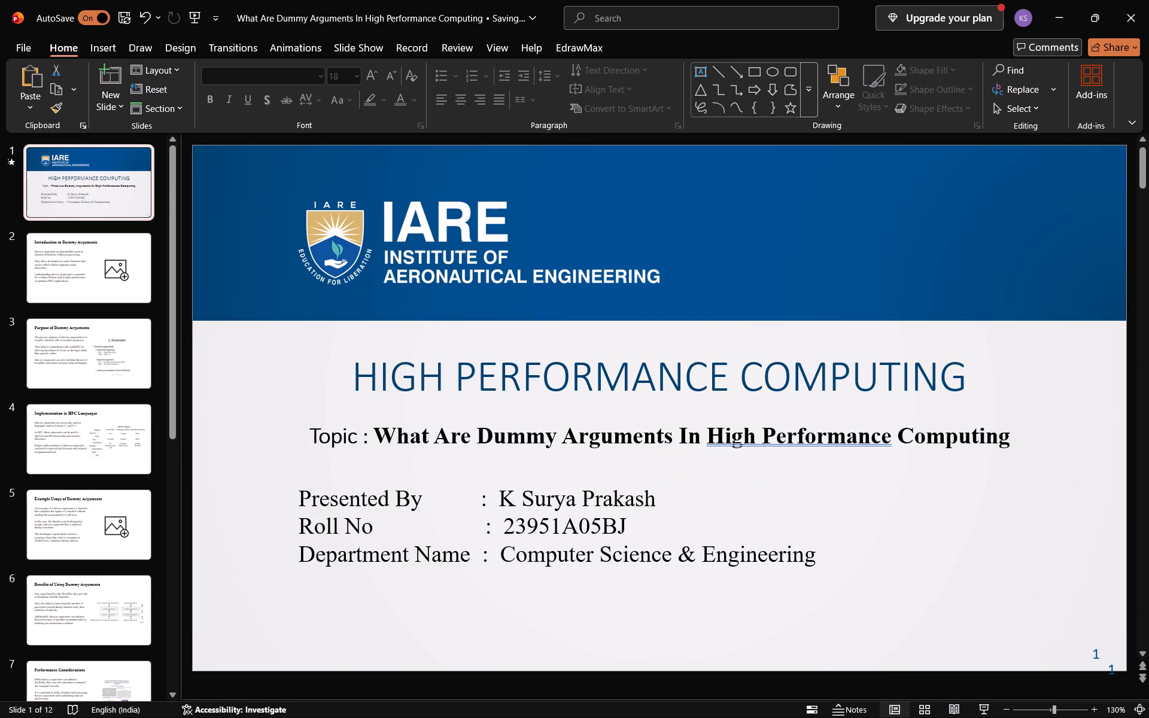
left_click(378, 433)
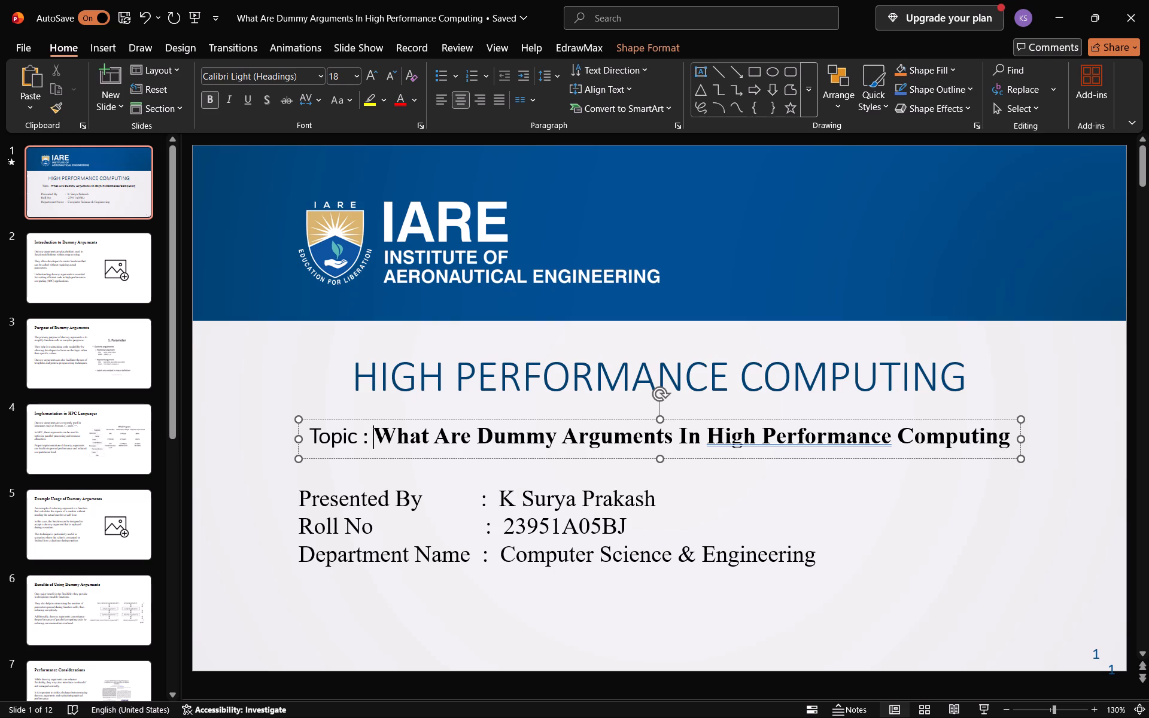
left_click_drag(378, 433, 685, 434)
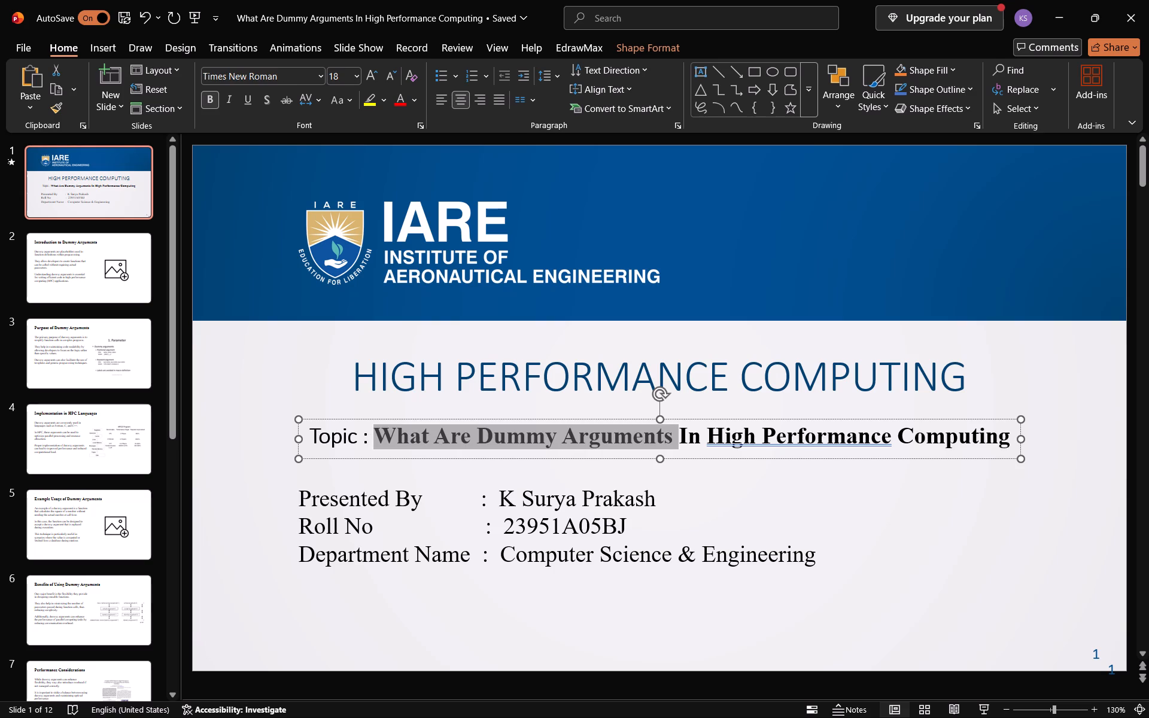
left_click_drag(685, 434, 952, 440)
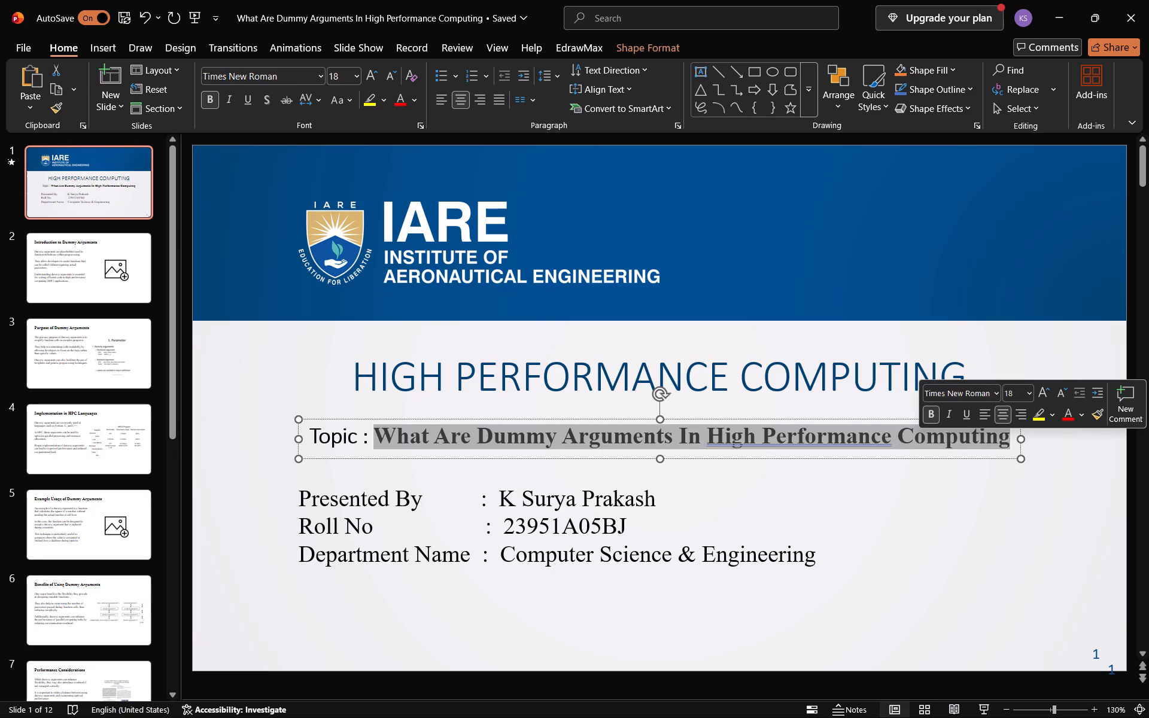
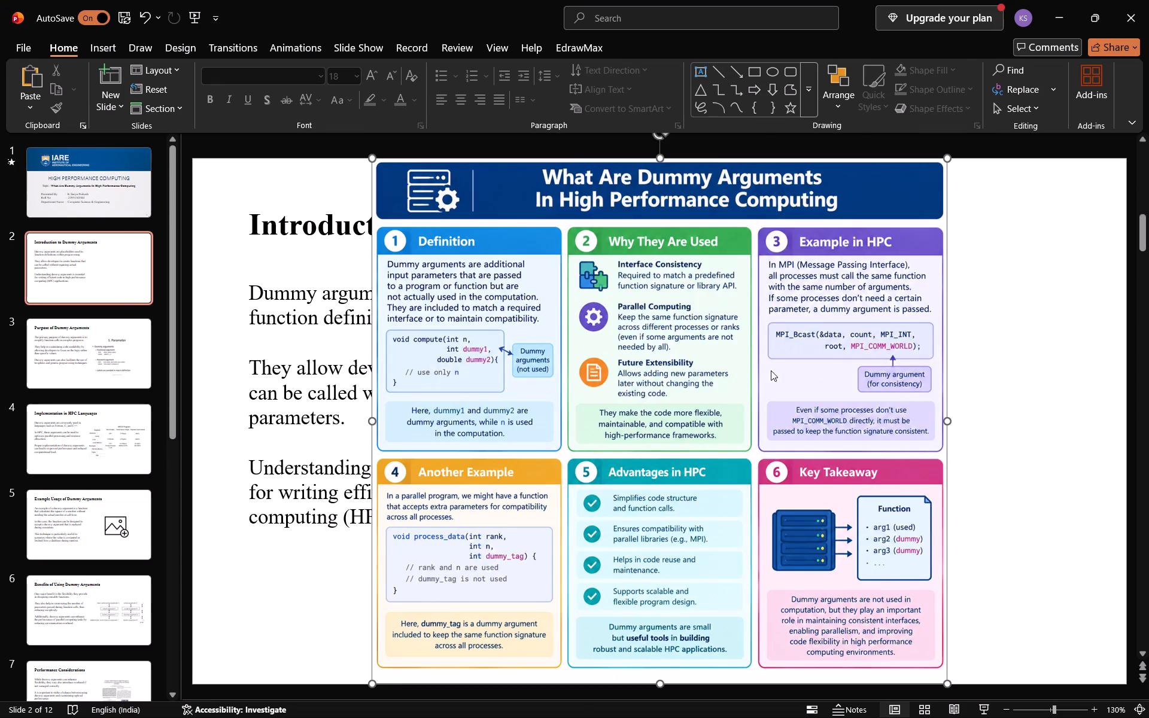
Crop the infographic on slide 2 to panel 1, Definition, about 6.4 cm high by 5.2 cm wide.
right_click(583, 272)
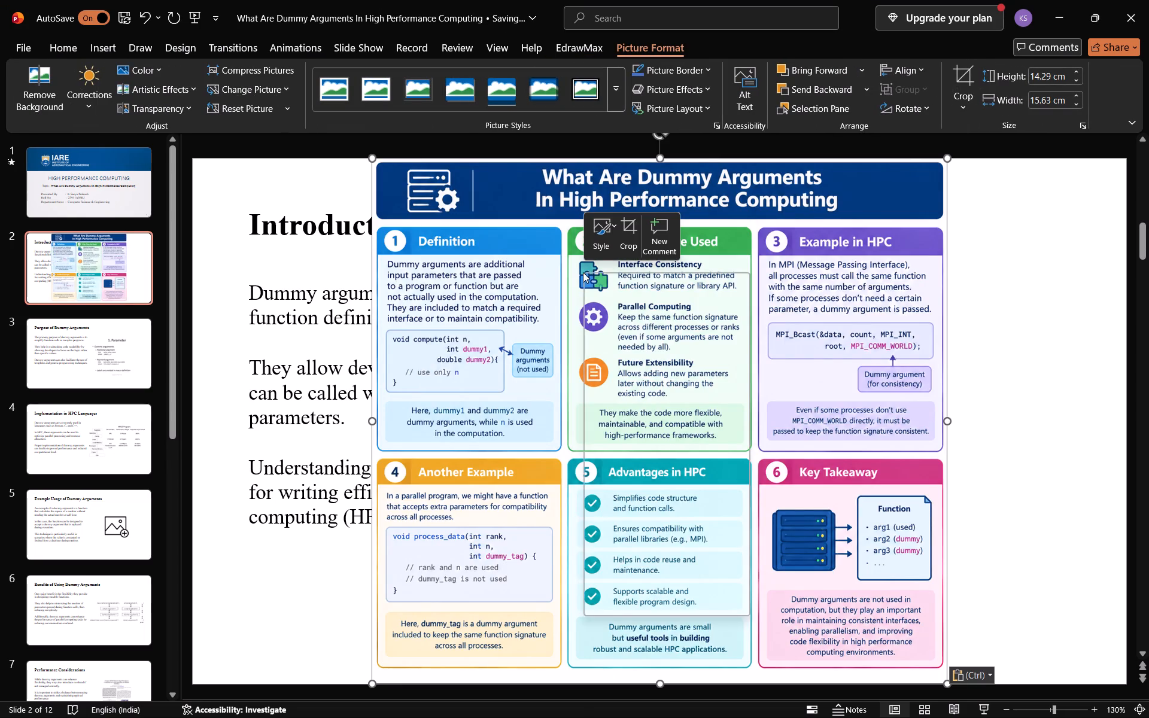
left_click(625, 246)
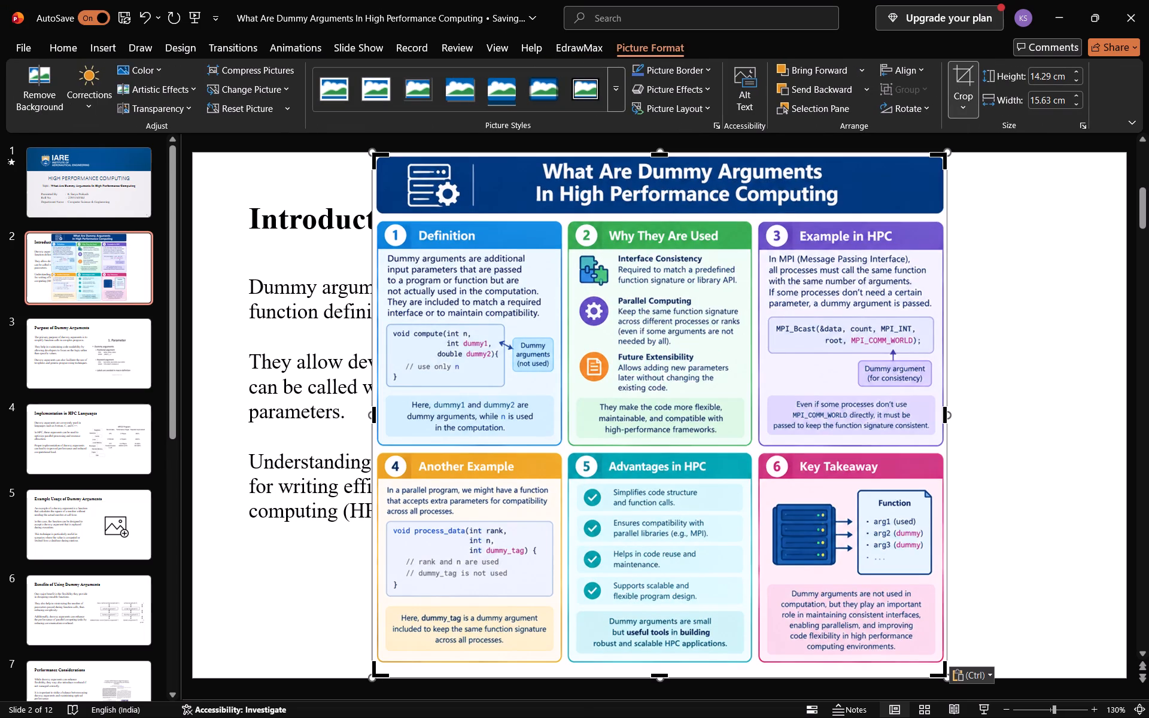
left_click_drag(376, 156, 373, 199)
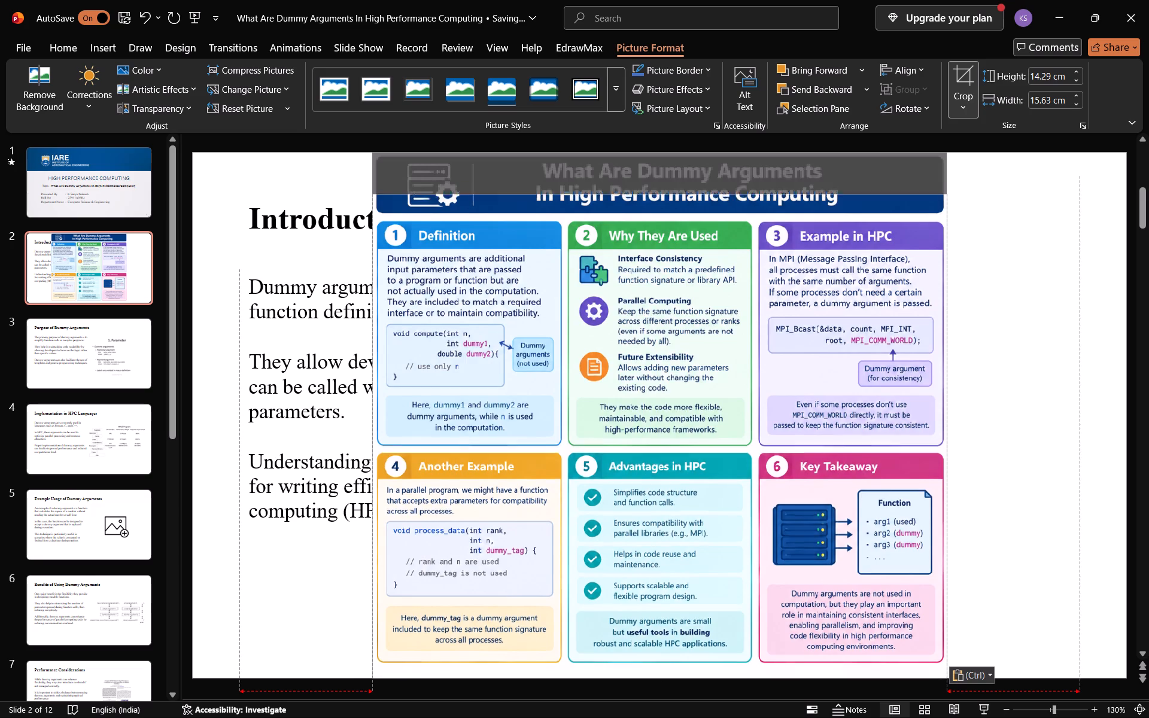
left_click_drag(373, 199, 372, 218)
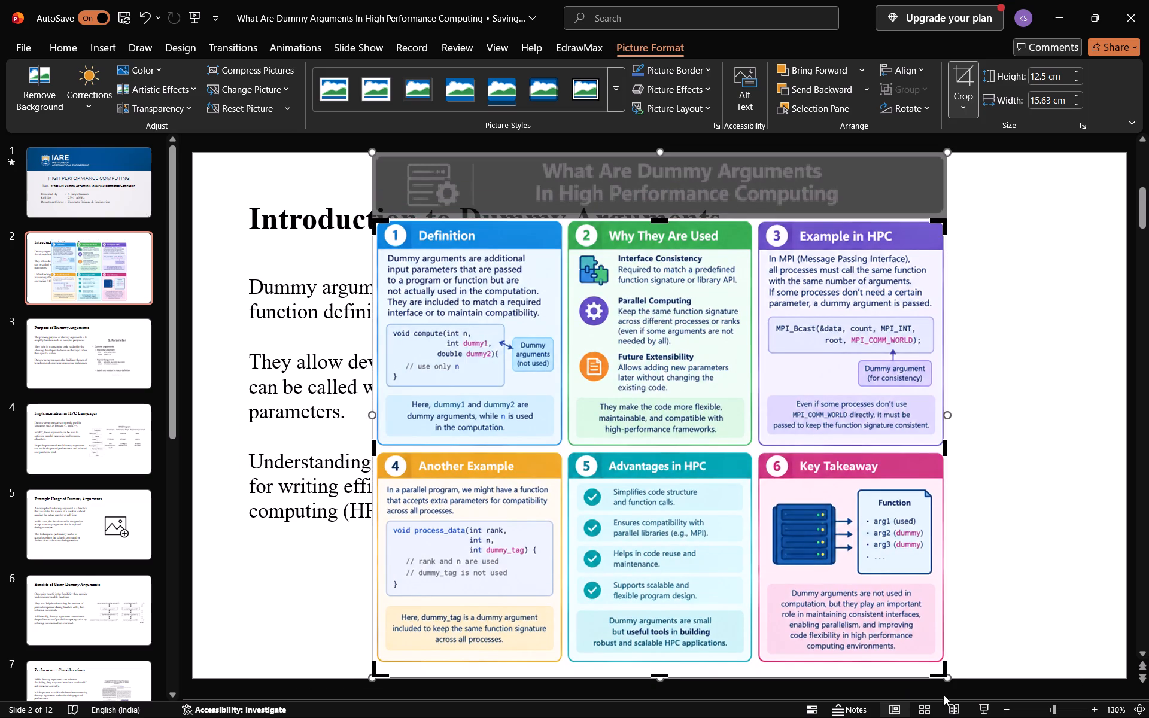
left_click_drag(943, 671, 595, 482)
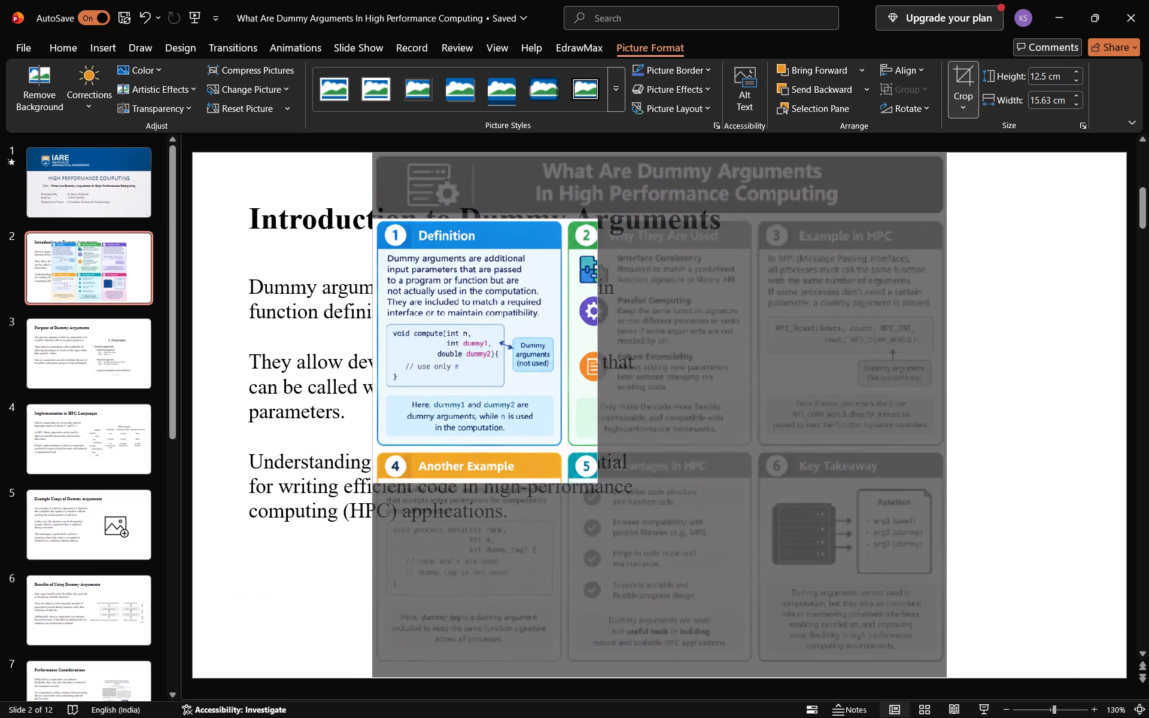
left_click_drag(595, 482, 565, 453)
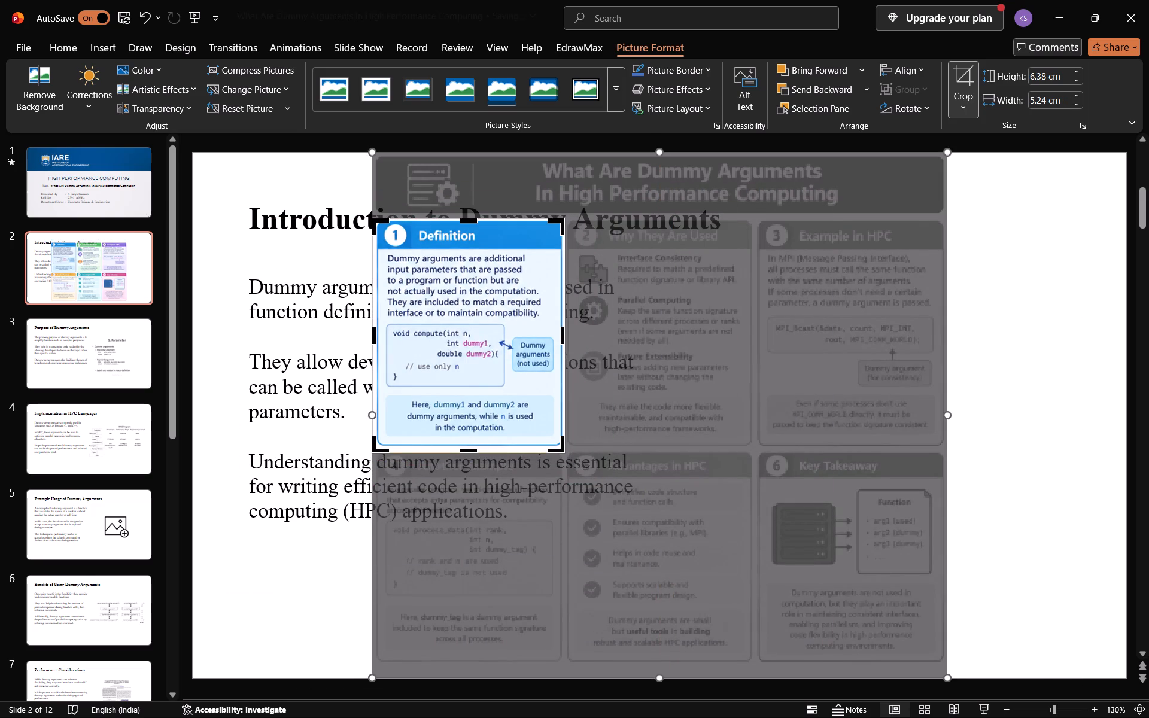
left_click(1016, 407)
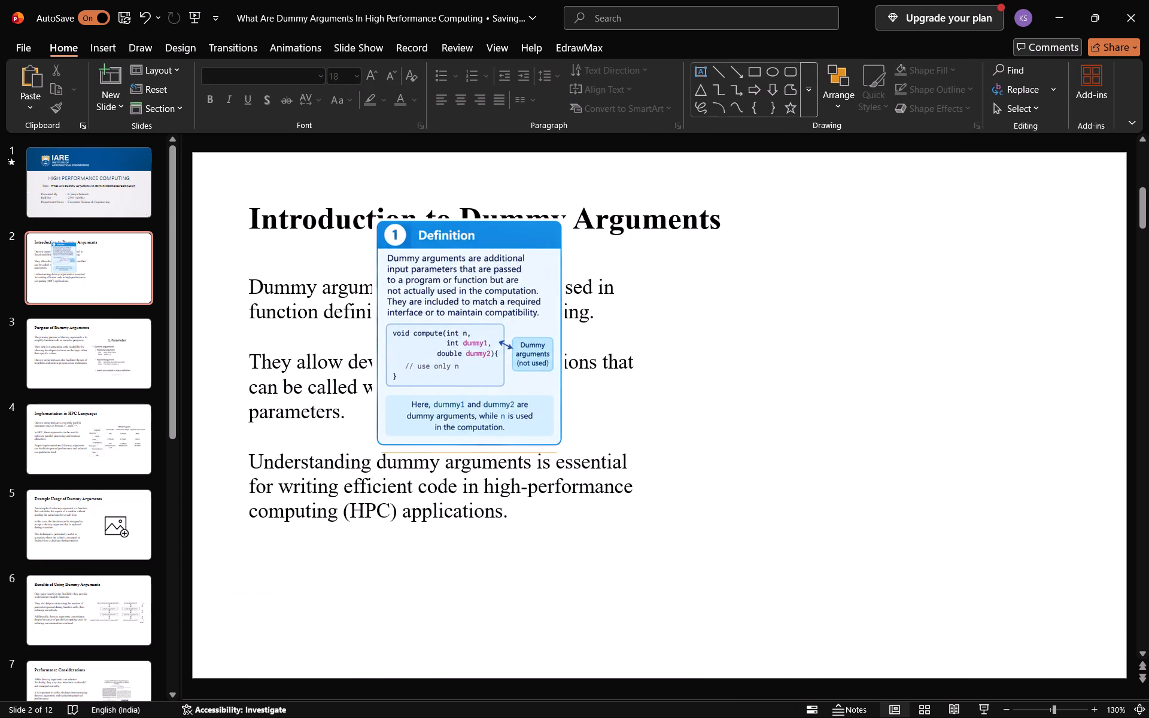
Move the Definition panel into the empty space beside slide 2's body text and enlarge it to fill that area.
left_click_drag(466, 310, 777, 342)
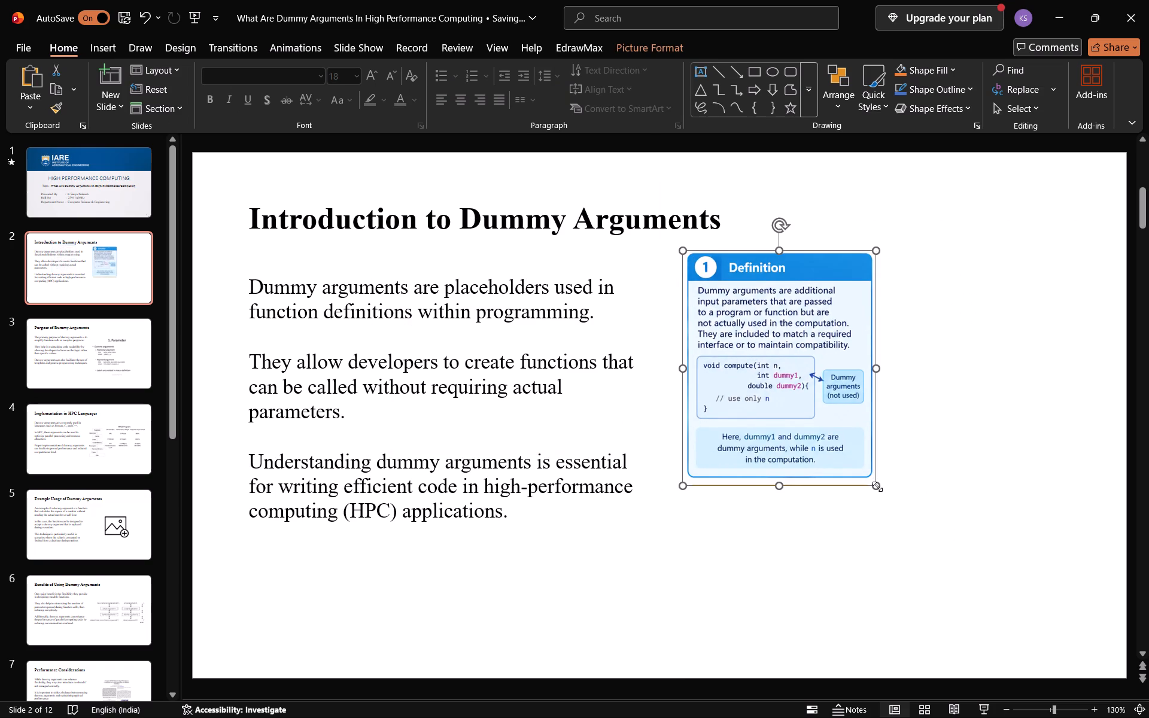
left_click_drag(877, 486, 956, 525)
left_click_drag(836, 451, 856, 453)
left_click(1051, 578)
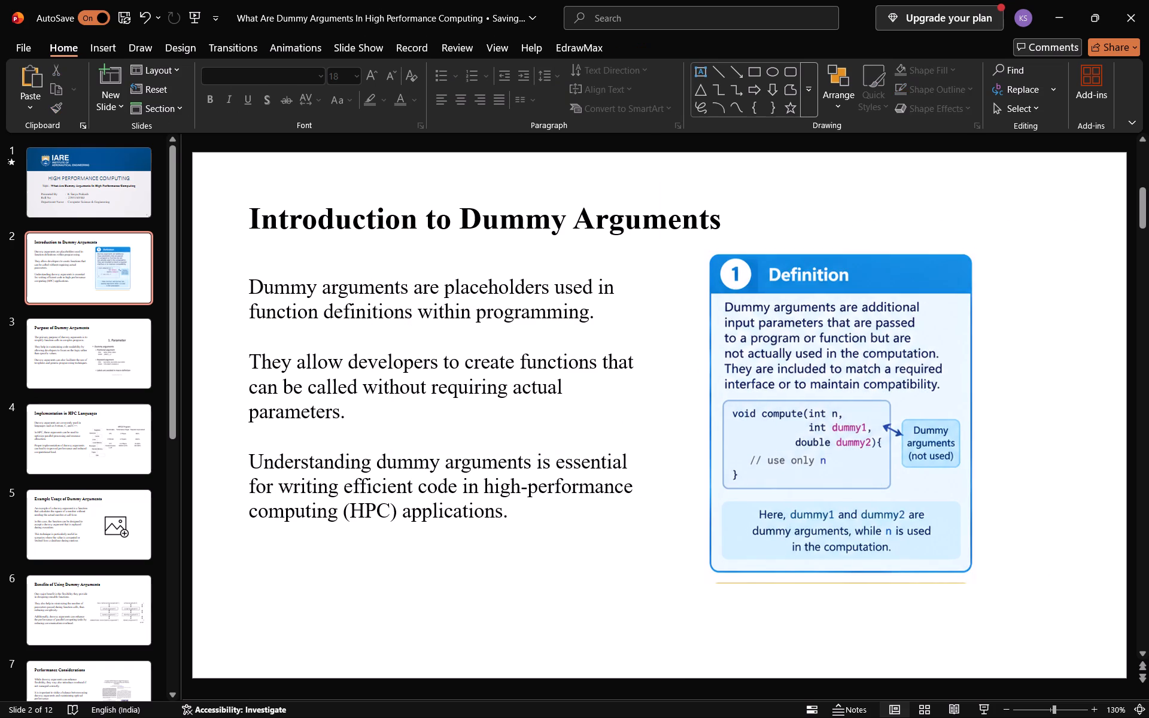
Replace the placeholder picture on slide 5, Example Usage of Dummy Arguments, with the copied infographic.
left_click(74, 366)
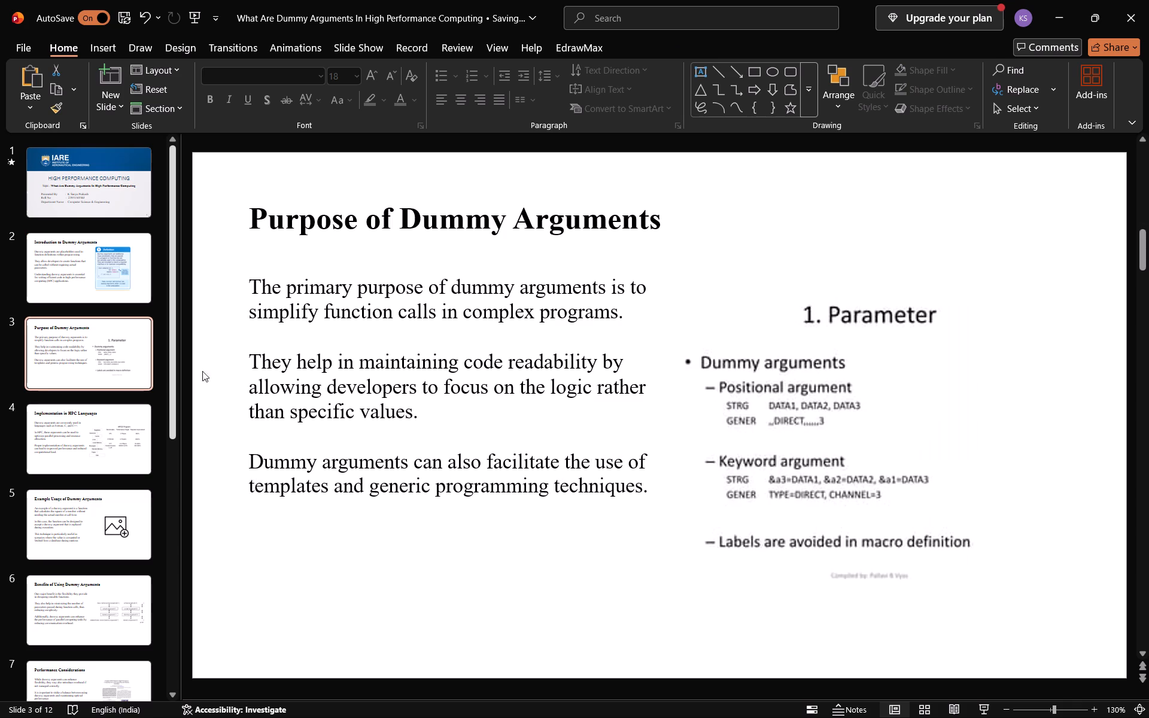
left_click(129, 428)
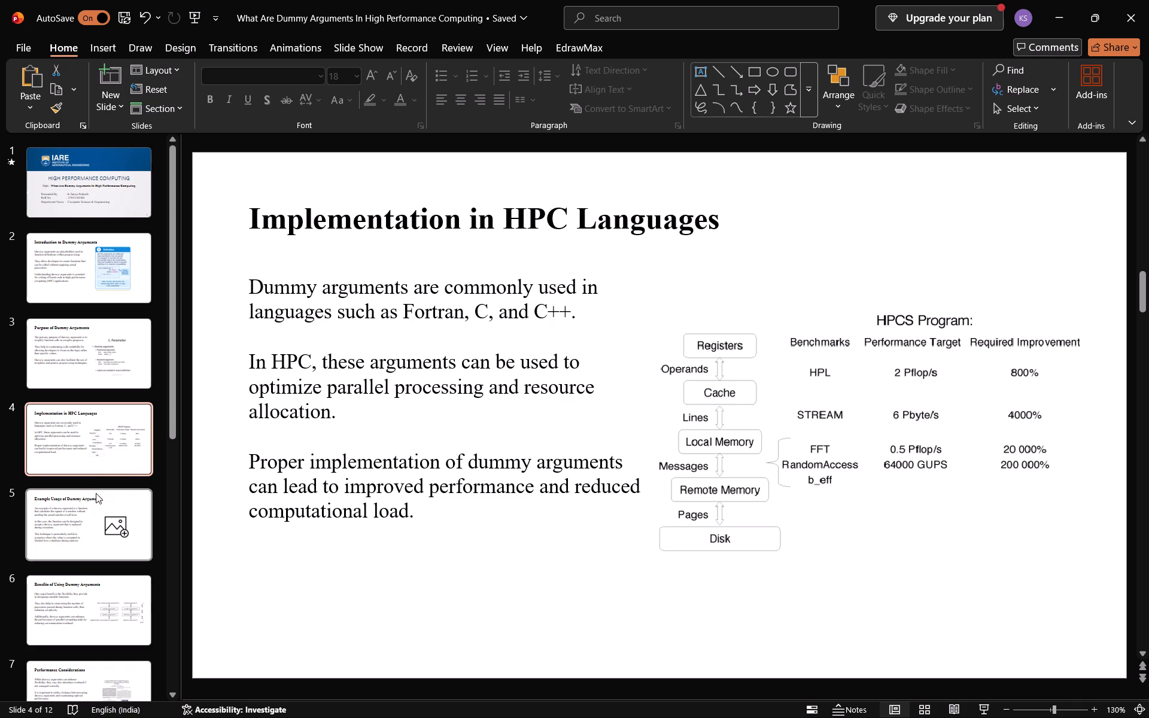
left_click(112, 495)
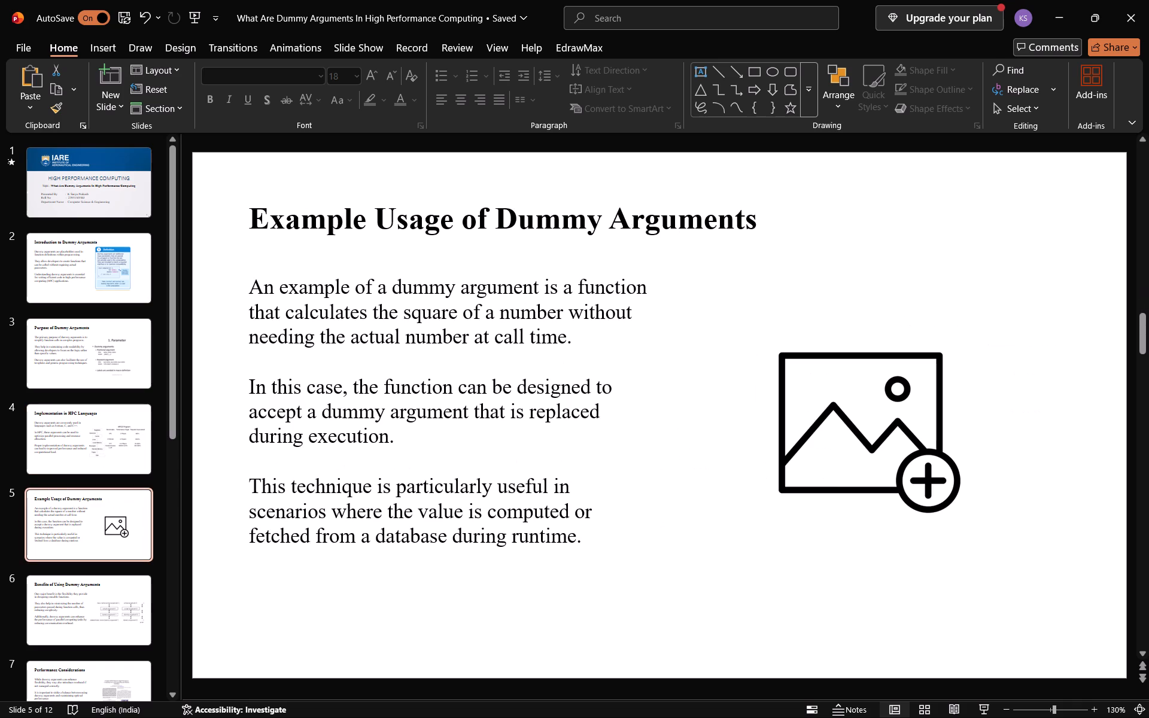
left_click(765, 398)
key("Delete")
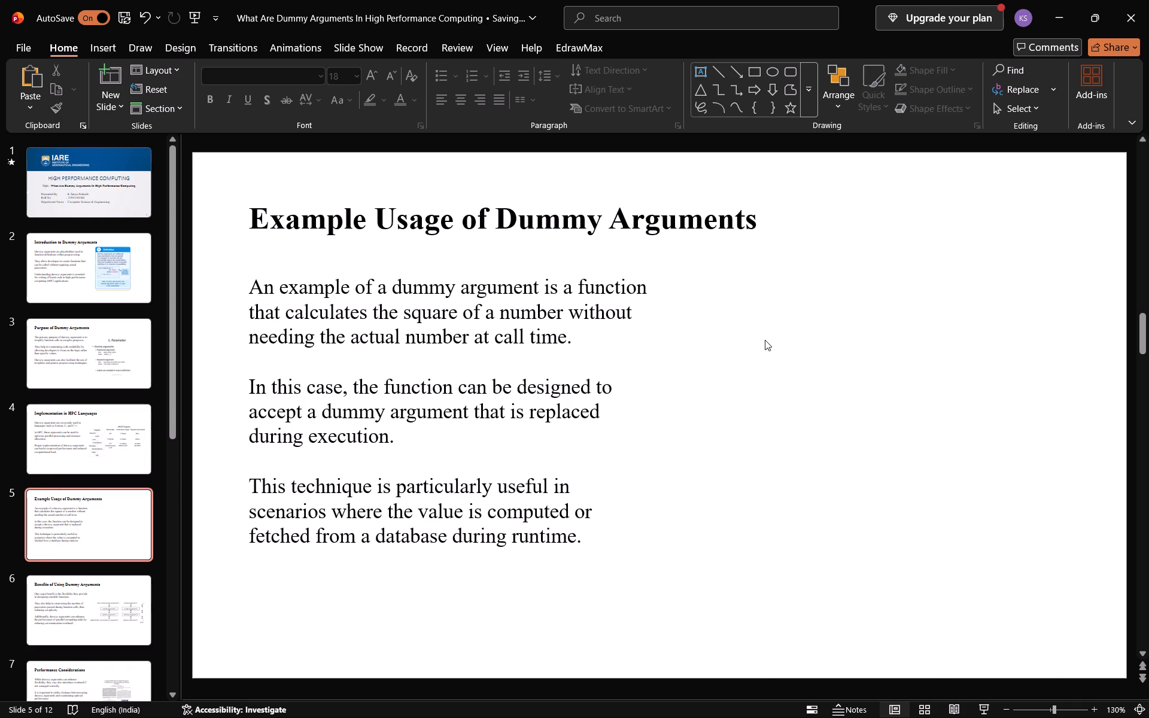
right_click(765, 340)
left_click(794, 395)
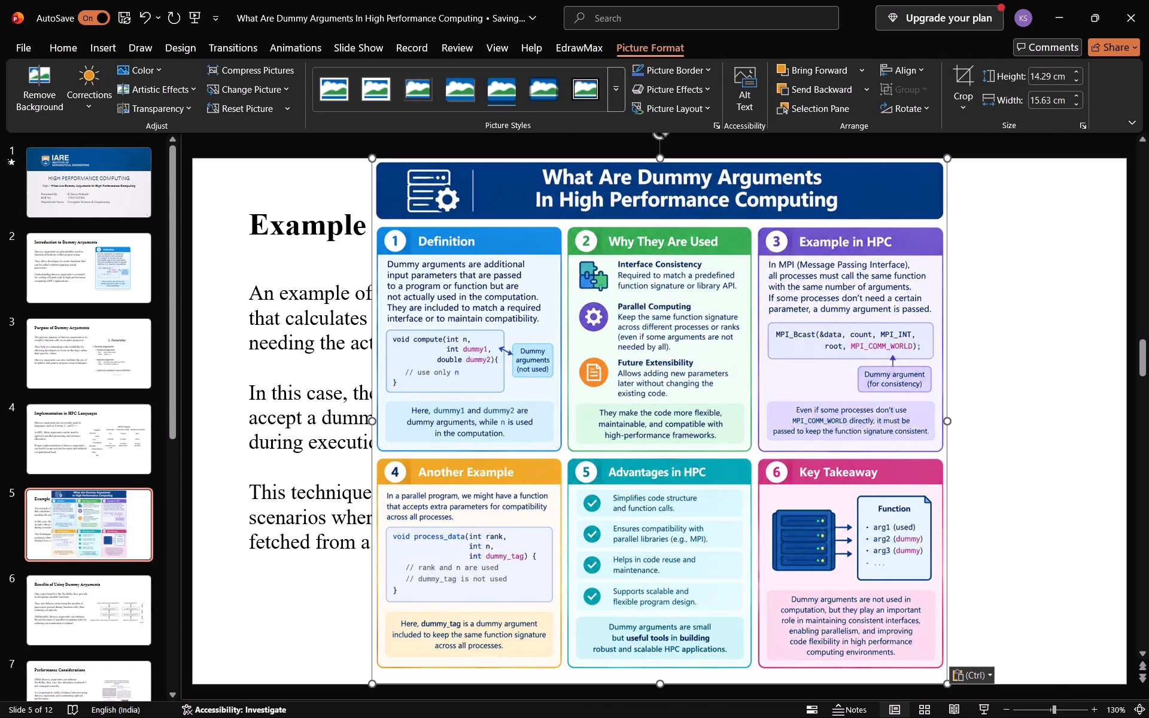
Crop the infographic on slide 5 to panel 2, Why They Are Used, about 6.4 cm high by 5.2 cm wide.
right_click(464, 218)
left_click(504, 184)
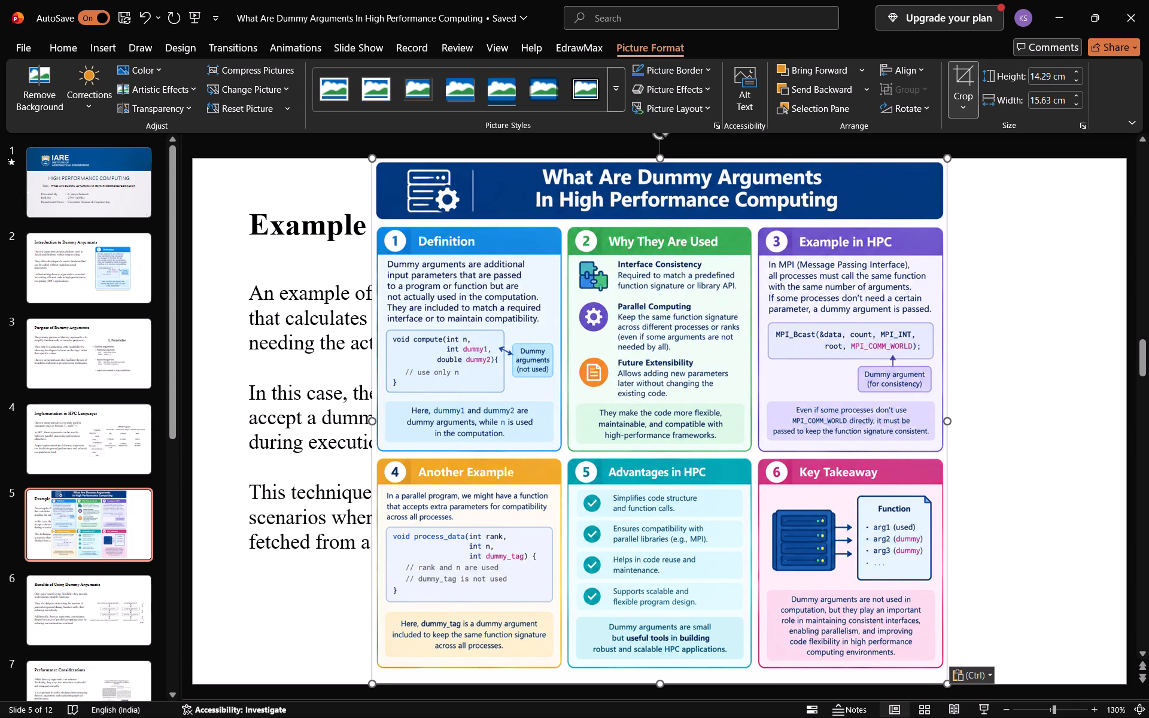
left_click_drag(375, 160, 567, 219)
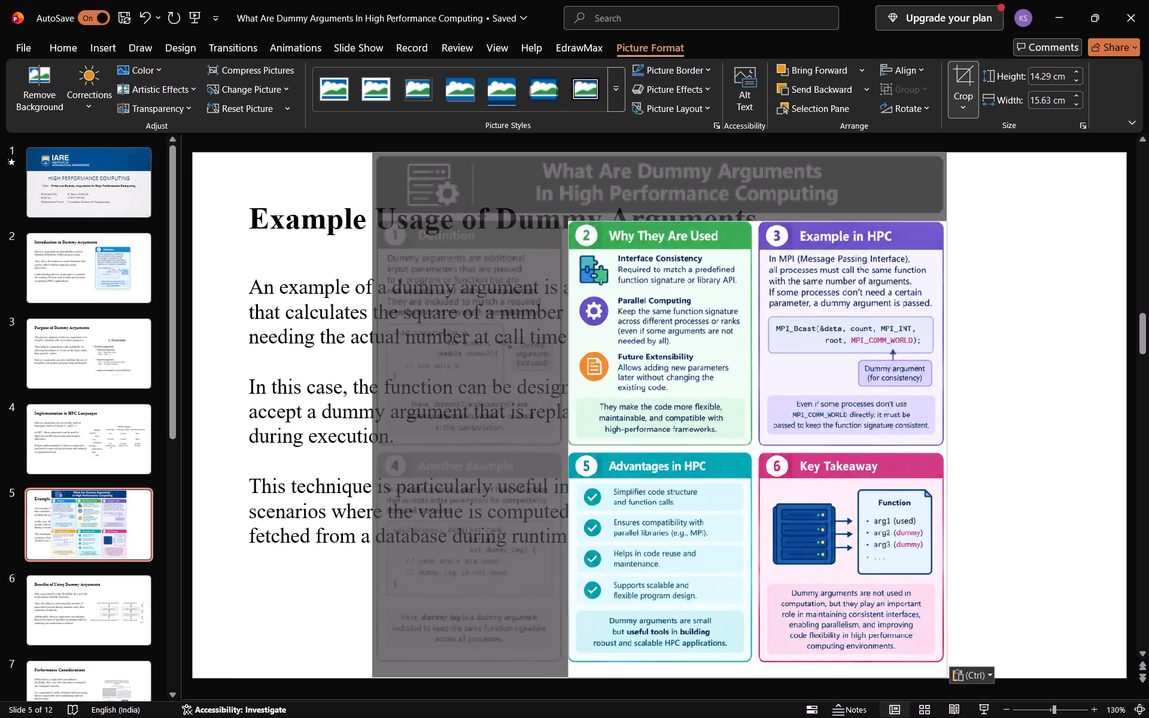
left_click_drag(567, 219, 563, 217)
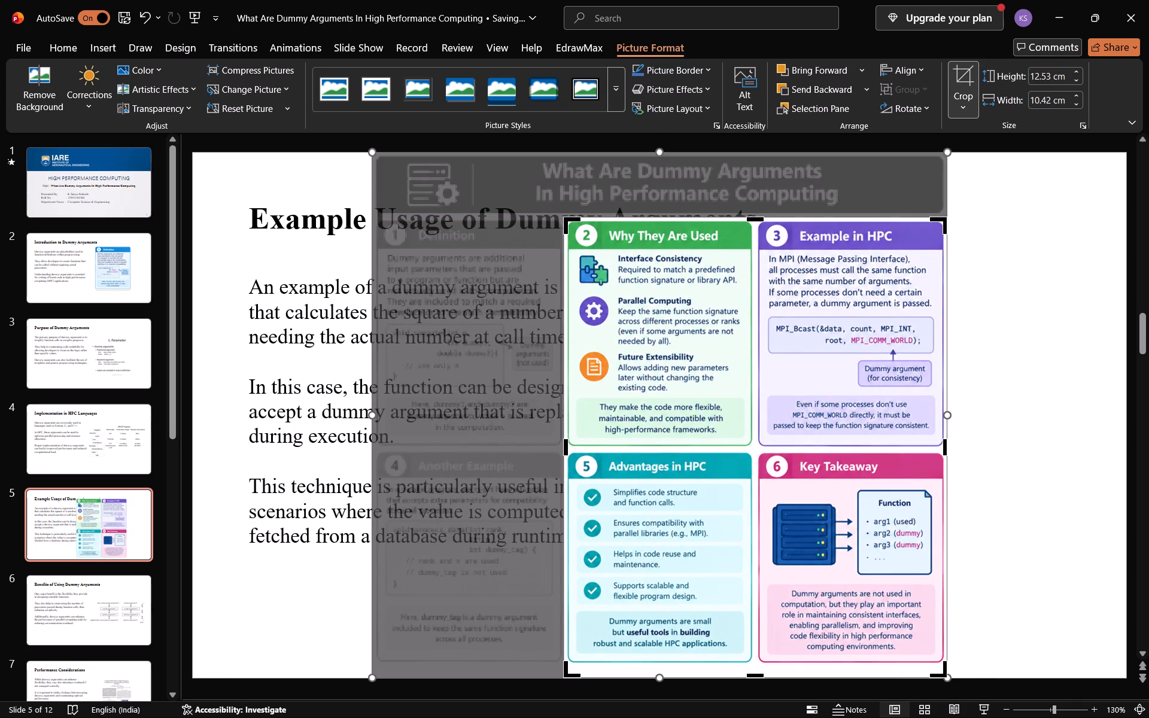
left_click_drag(946, 674, 752, 456)
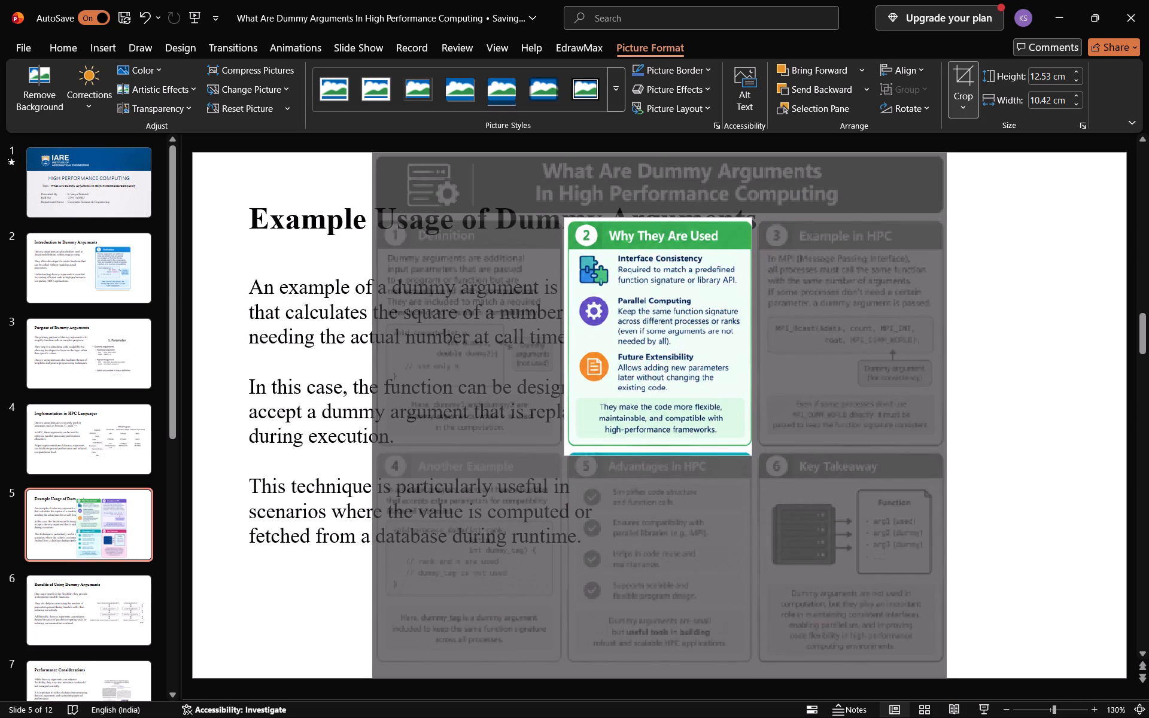
left_click_drag(752, 456, 756, 451)
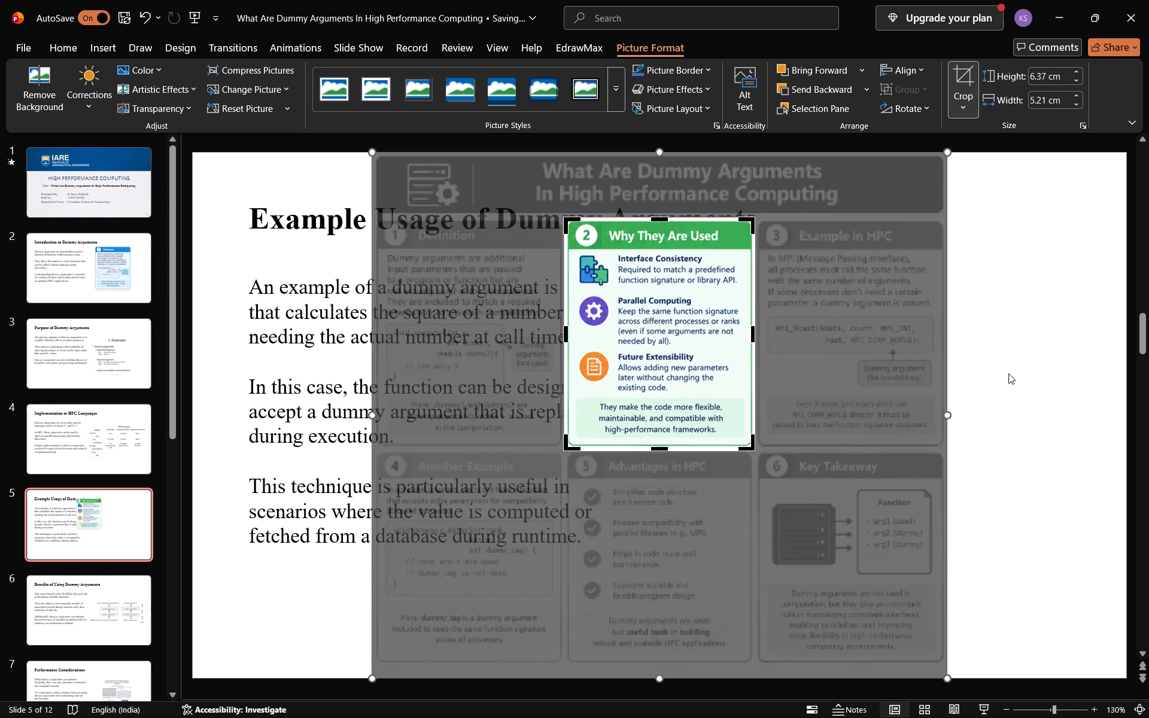
left_click(1013, 371)
Move the Why They Are Used panel beside slide 5's body text and enlarge it to fill the empty area.
left_click_drag(685, 319, 803, 354)
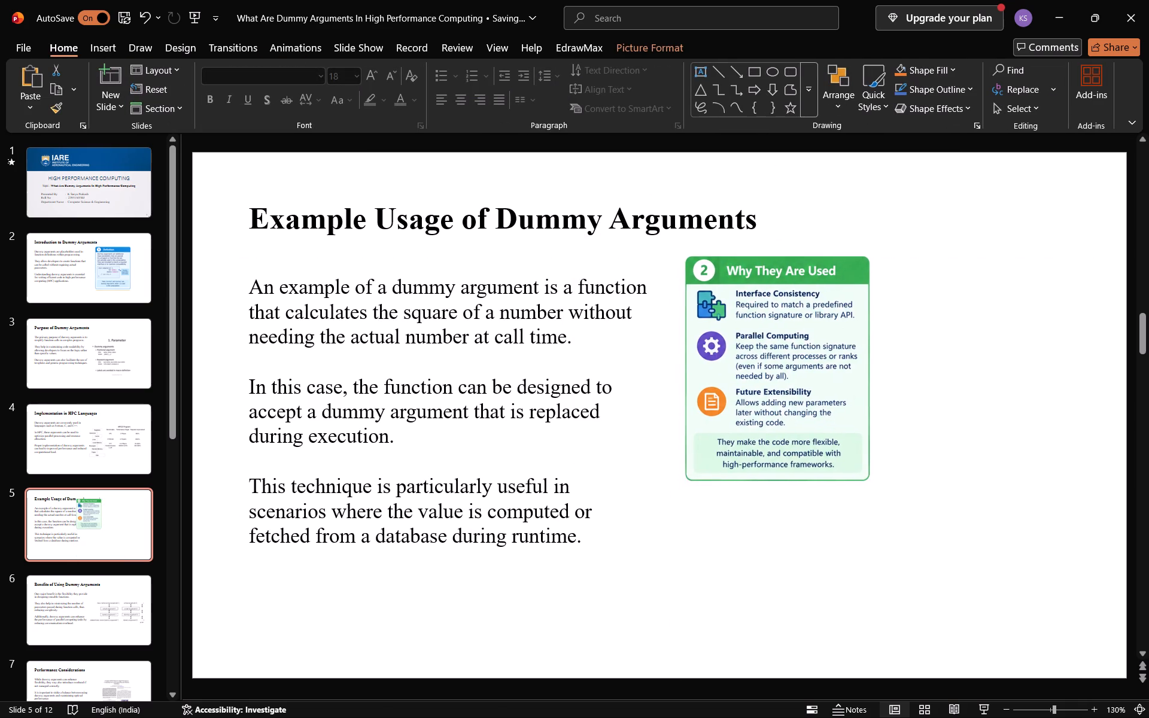
left_click_drag(803, 354, 803, 355)
left_click_drag(876, 486, 907, 497)
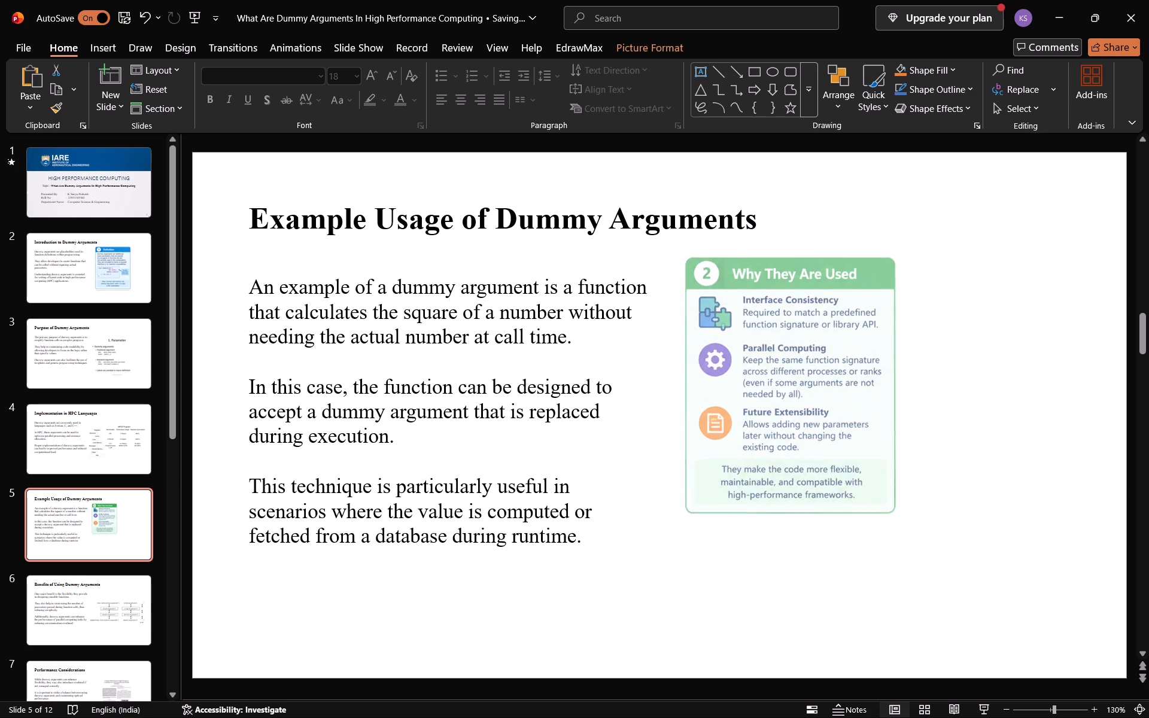
left_click_drag(907, 497, 929, 524)
left_click_drag(830, 431, 861, 440)
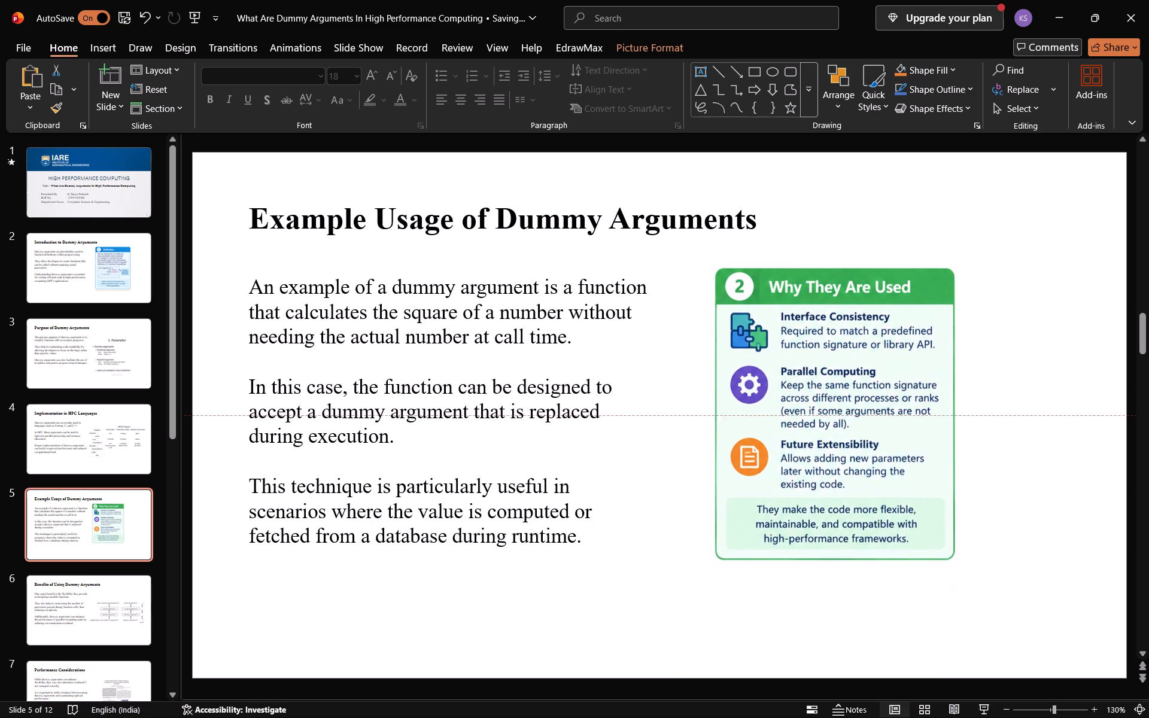
left_click_drag(861, 440, 874, 440)
Replace the placeholder picture on slide 9, Best Practices for Dummy Arguments, with the copied infographic.
scroll(102, 406, "down", 1)
left_click(108, 369)
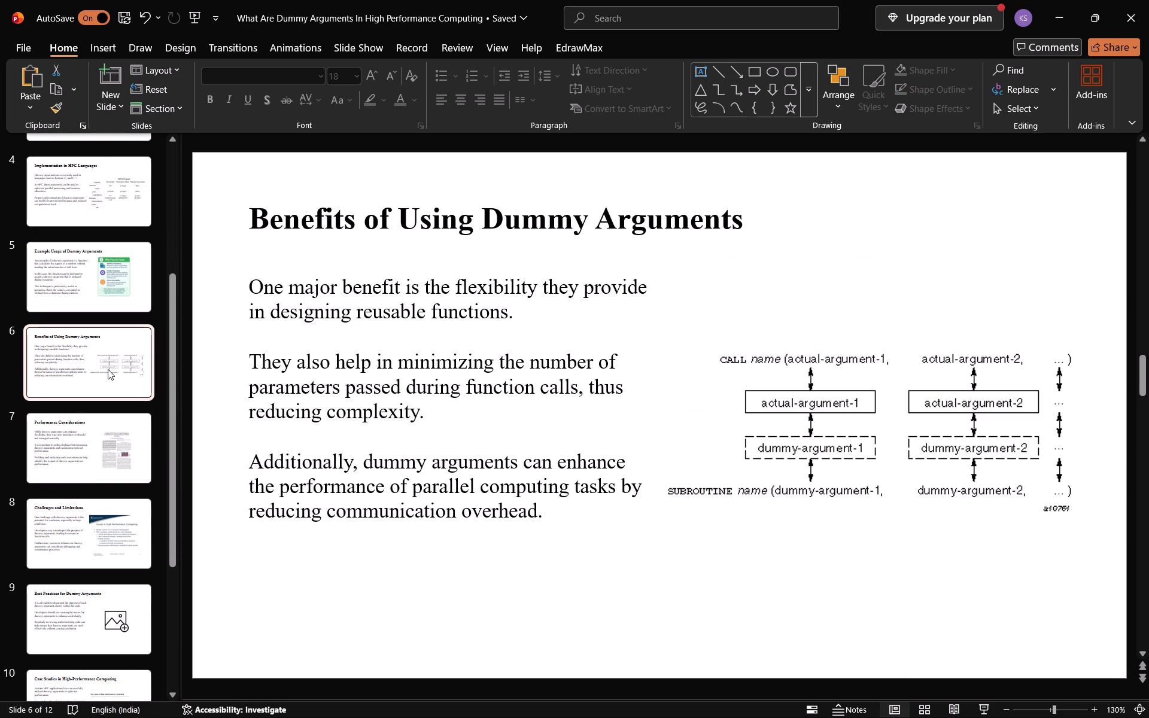
left_click(121, 435)
scroll(121, 435, "down", 1)
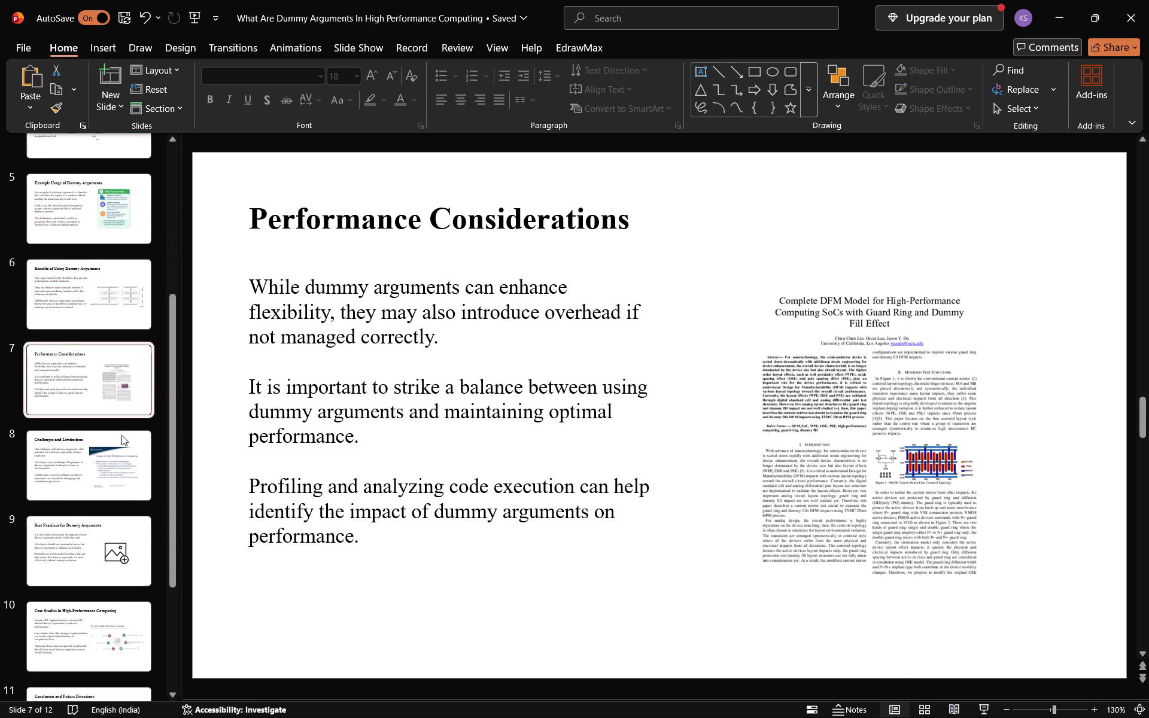
scroll(121, 435, "down", 1)
left_click(115, 279)
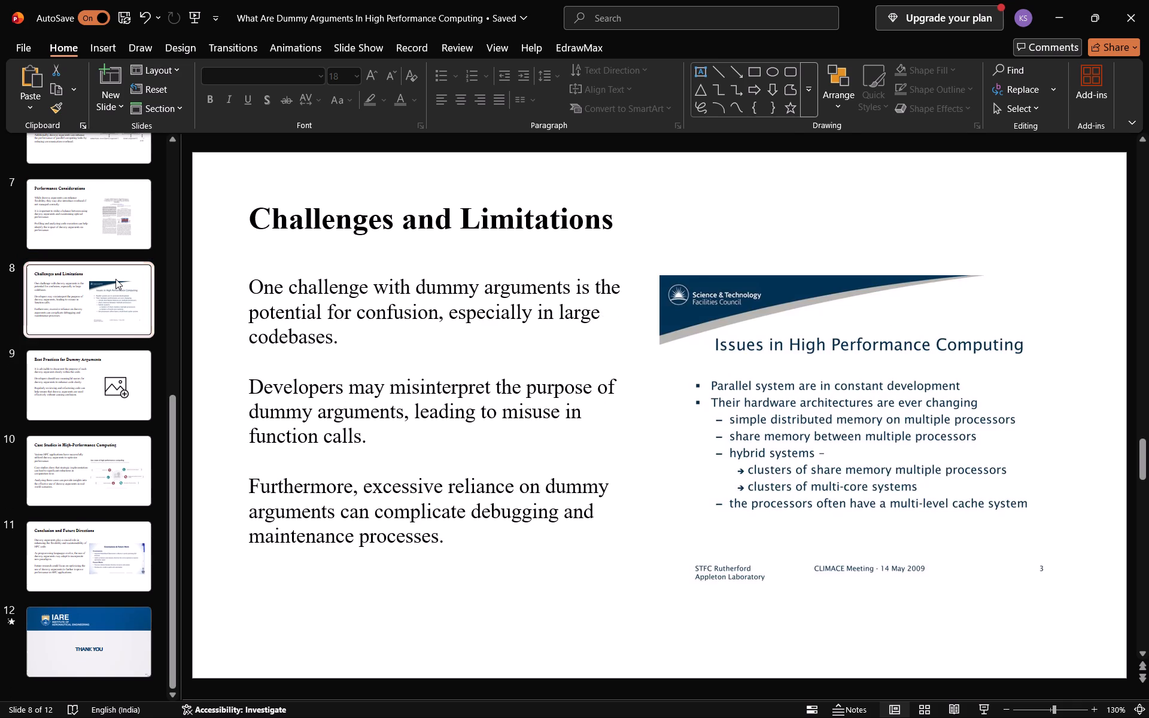
left_click(108, 387)
left_click(737, 403)
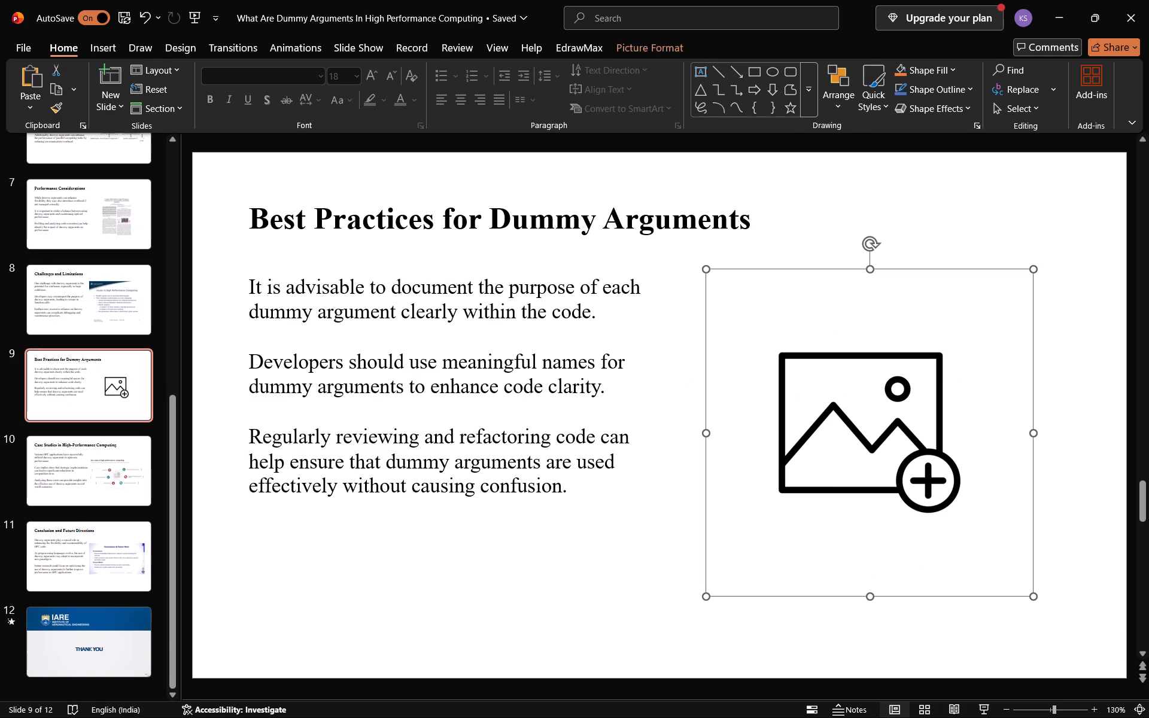
key("Delete")
right_click(744, 345)
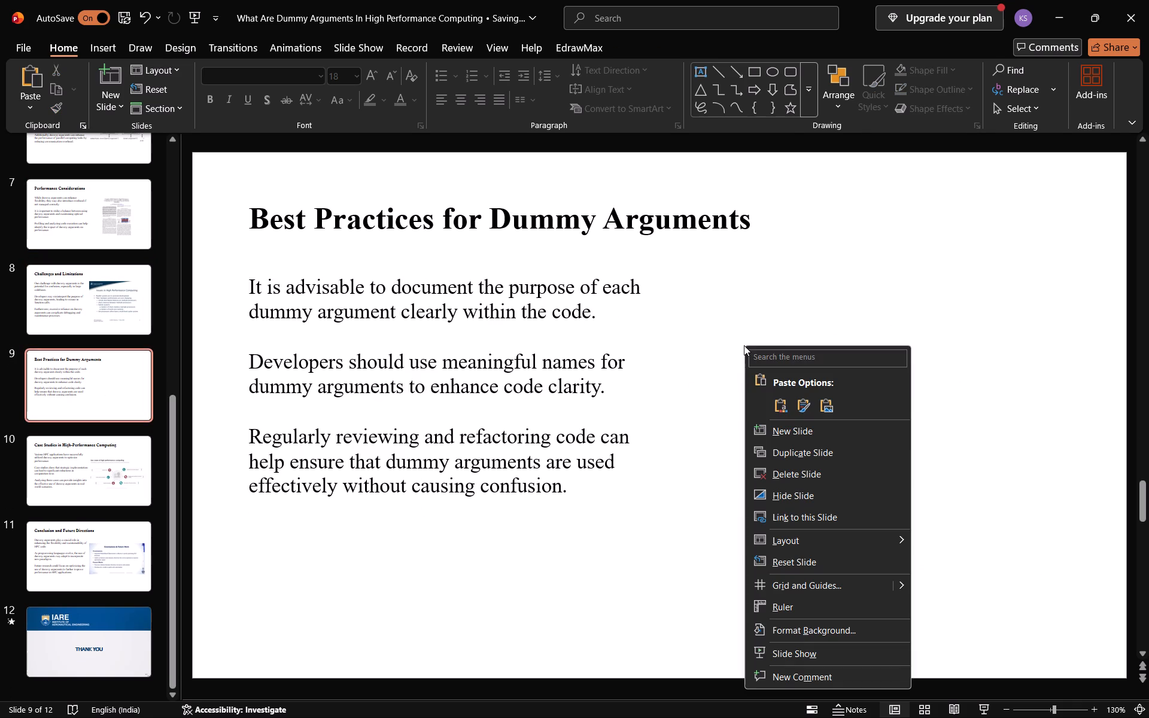
left_click(779, 404)
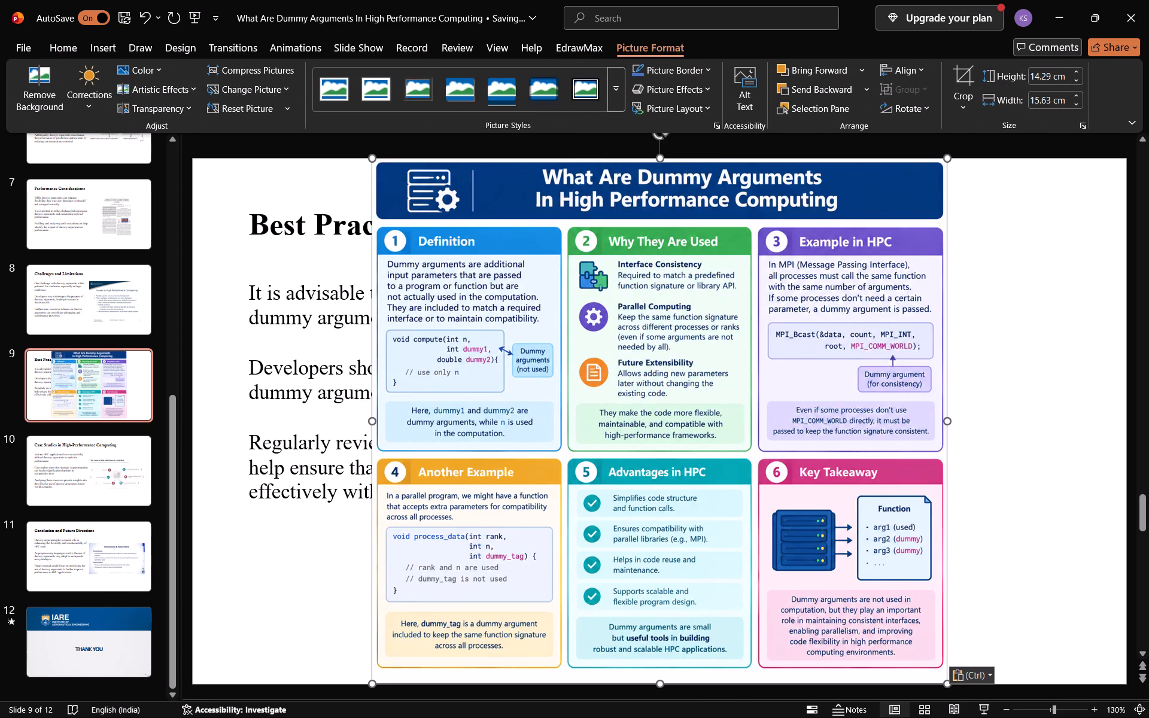
Crop the infographic on slide 9 to panel 3, Example in HPC, about 6.4 cm high by 5.2 cm wide.
left_click(524, 251)
right_click(524, 251)
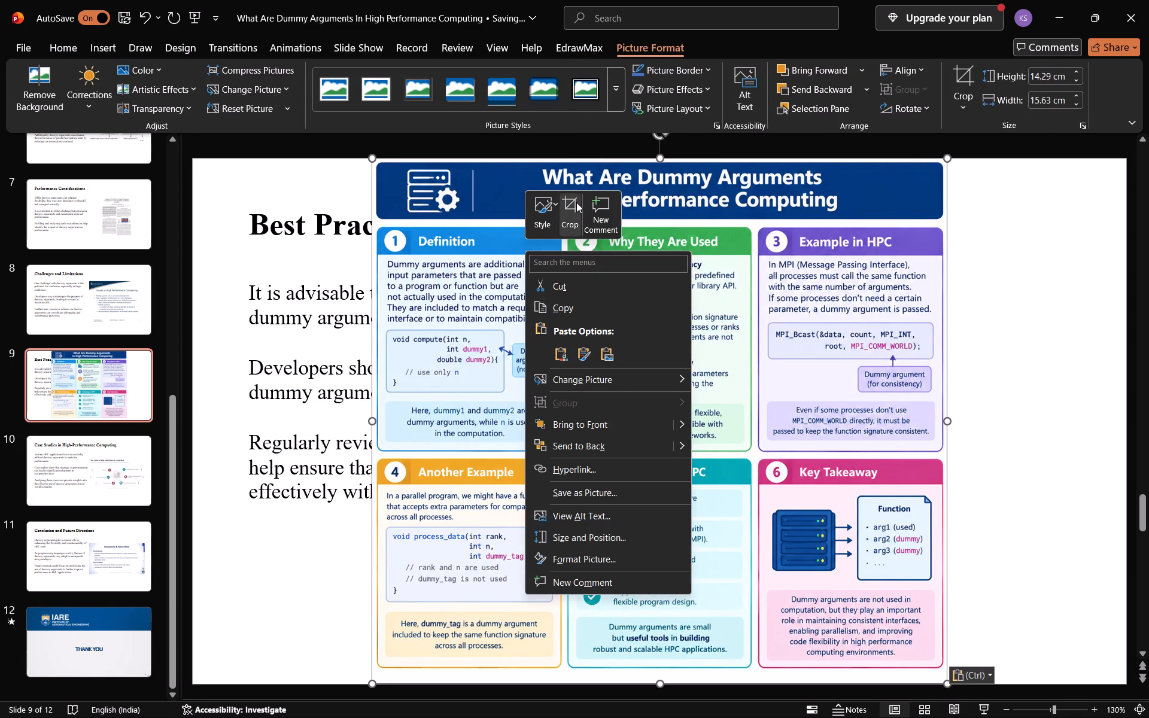
left_click(576, 202)
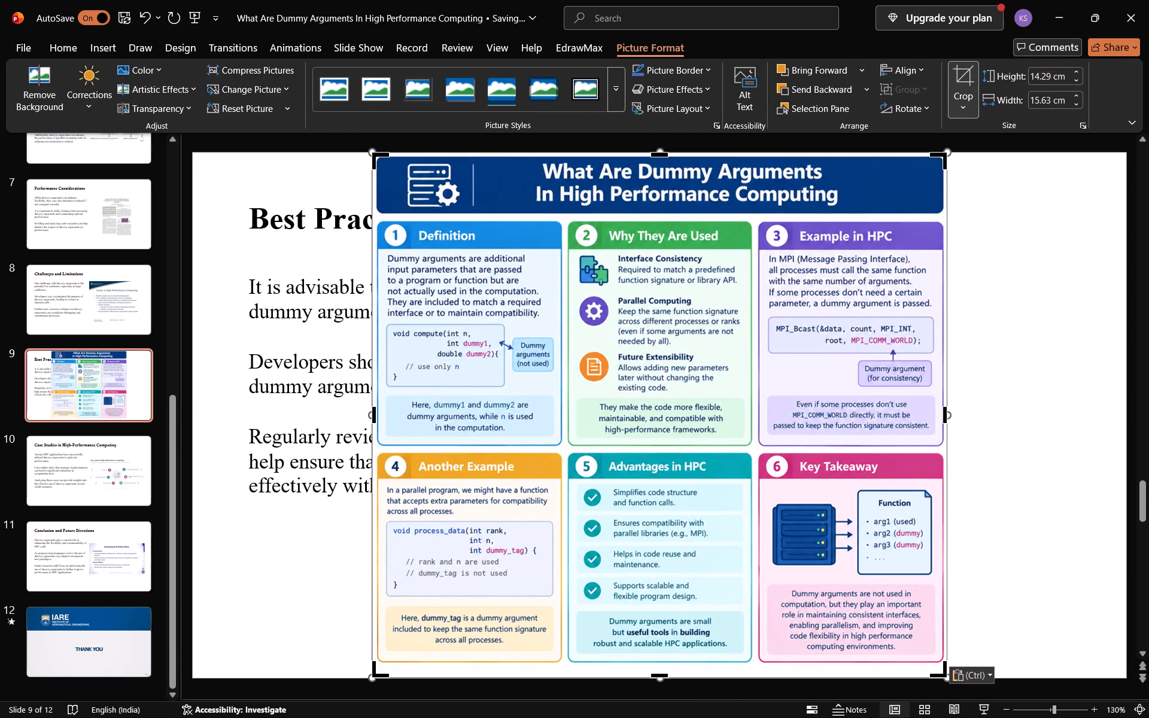
left_click_drag(373, 153, 759, 217)
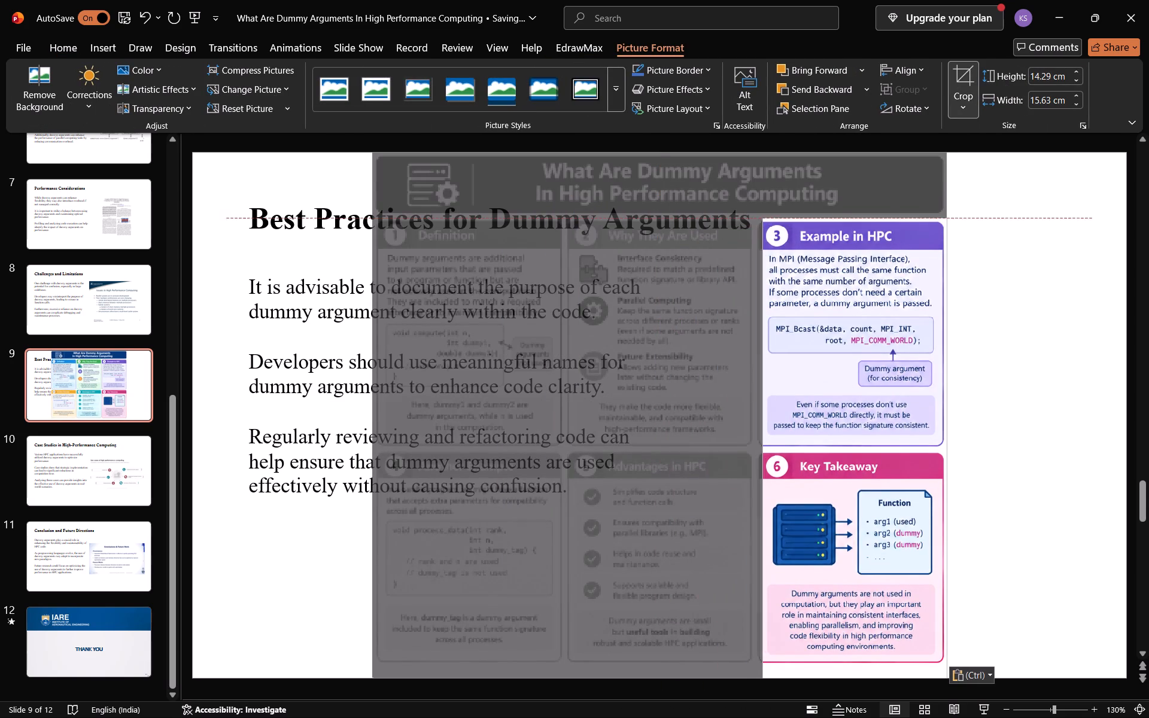
left_click_drag(759, 217, 753, 217)
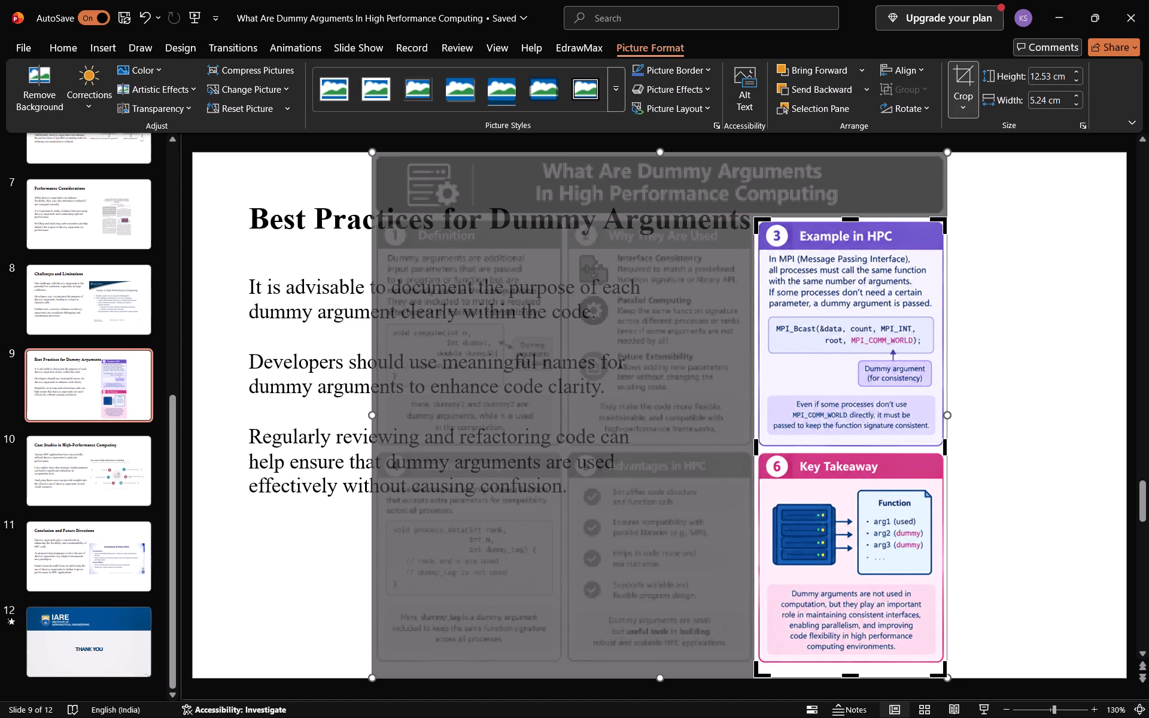
left_click_drag(853, 674, 888, 452)
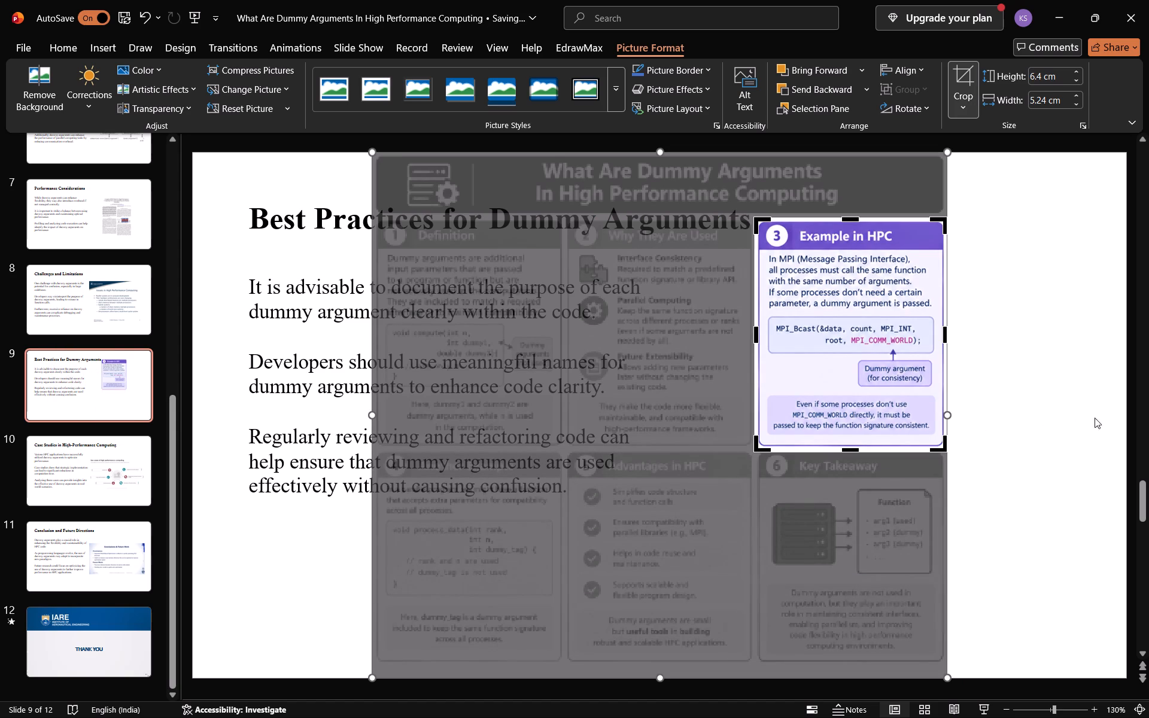
left_click(1050, 444)
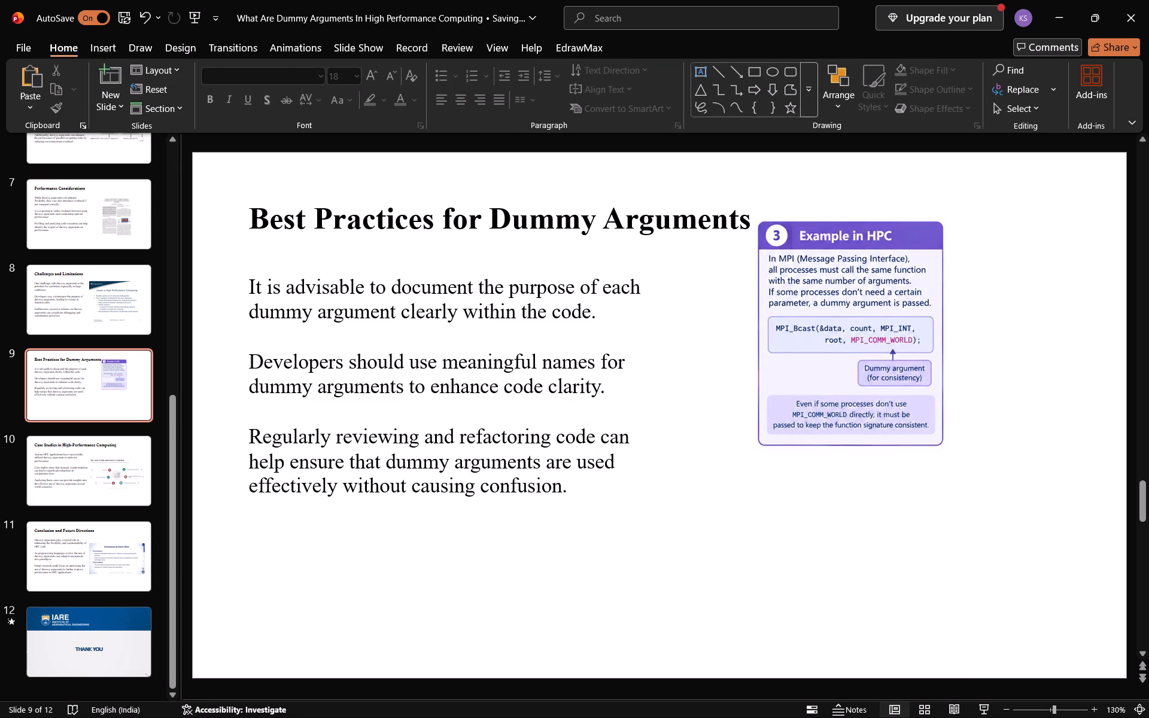
Move the Example in HPC panel beside slide 9's body text and enlarge it to about 8.8 cm by 7.2 cm.
left_click_drag(866, 406, 821, 454)
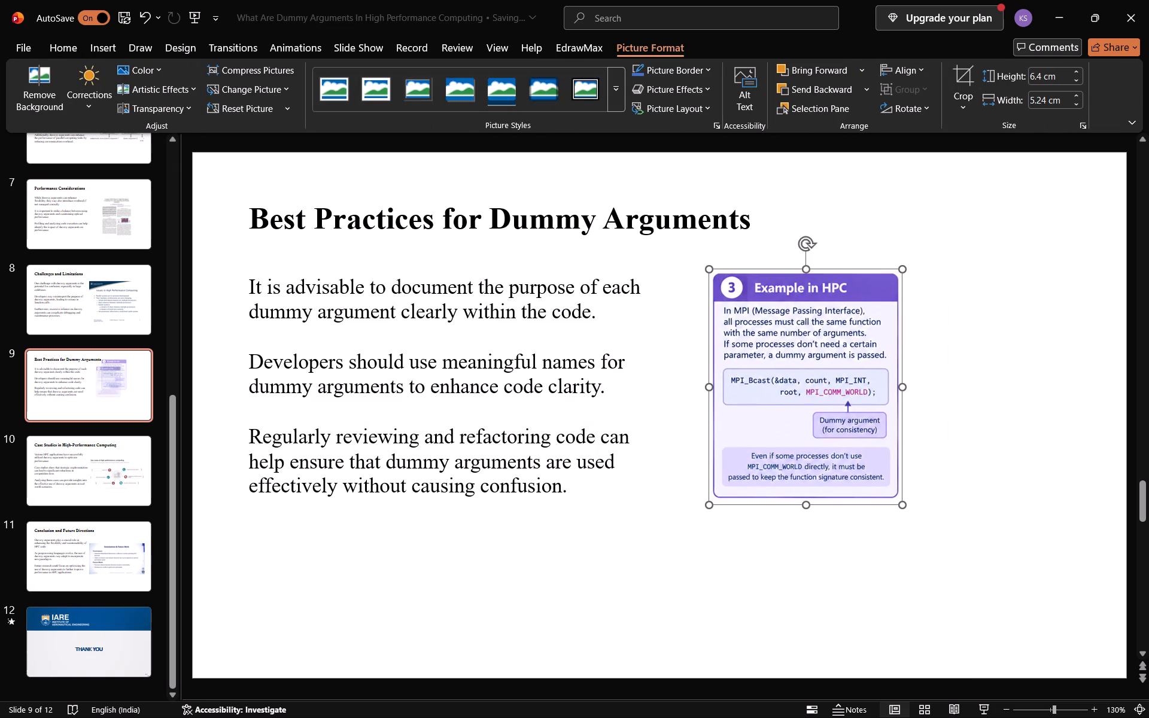
left_click_drag(898, 498, 953, 498)
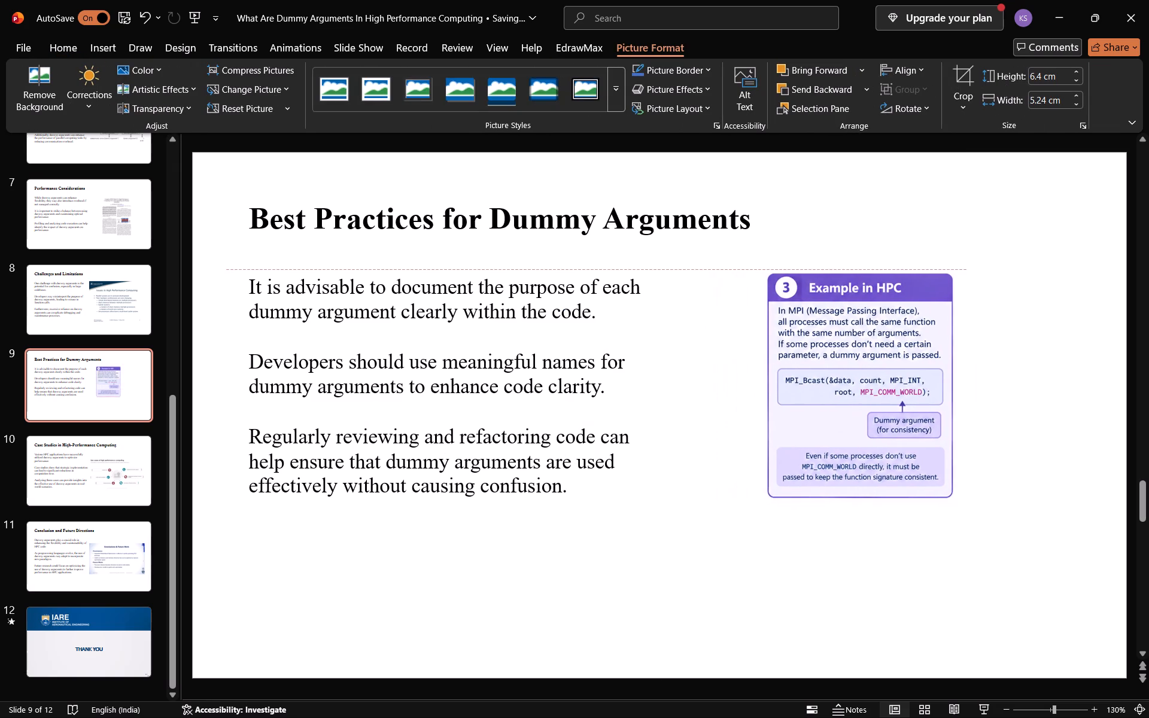
left_click_drag(953, 498, 910, 485)
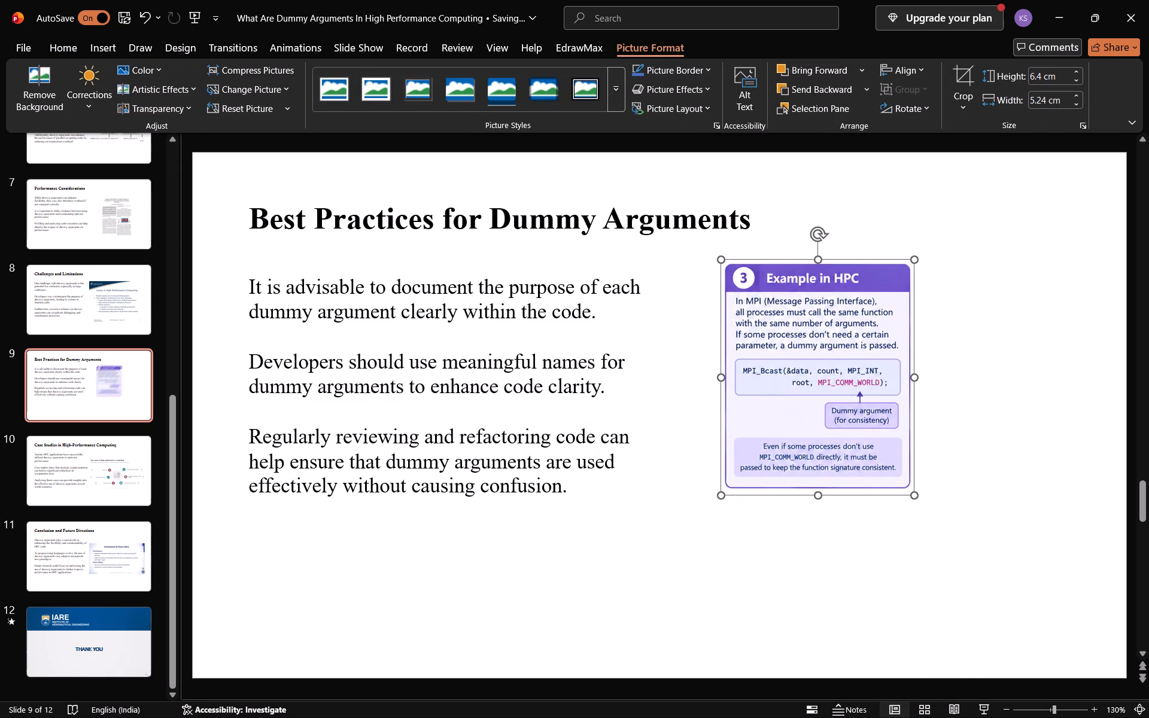
left_click_drag(914, 494, 982, 527)
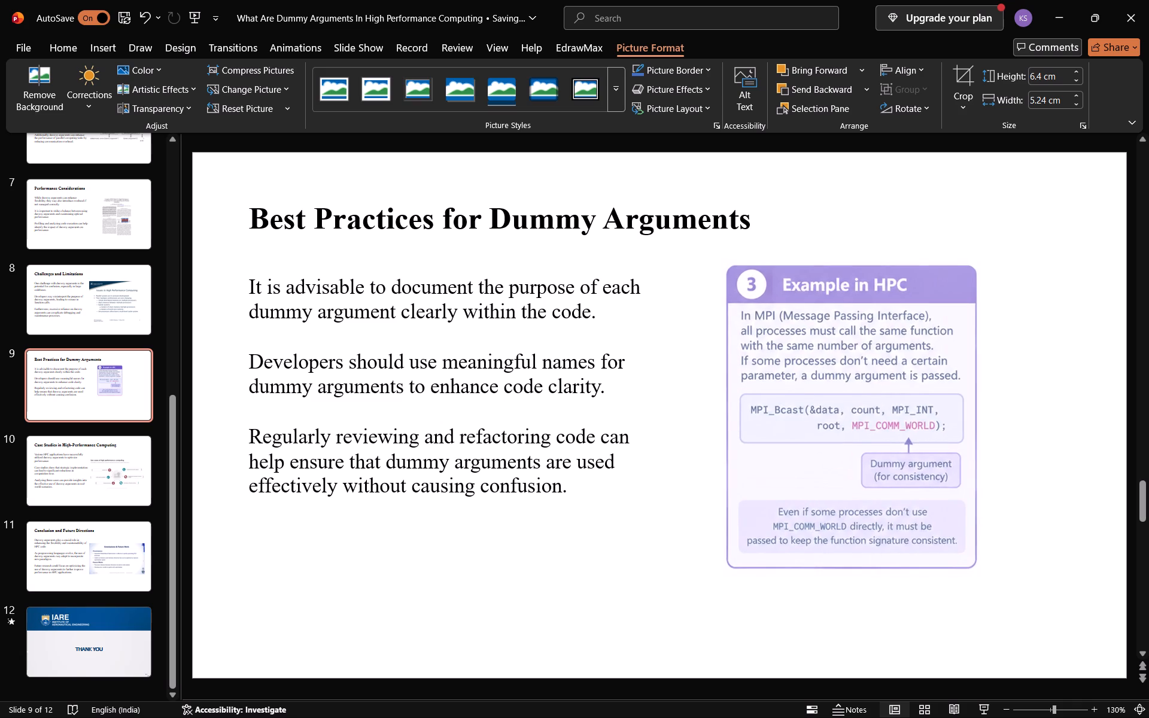
left_click_drag(982, 527, 986, 530)
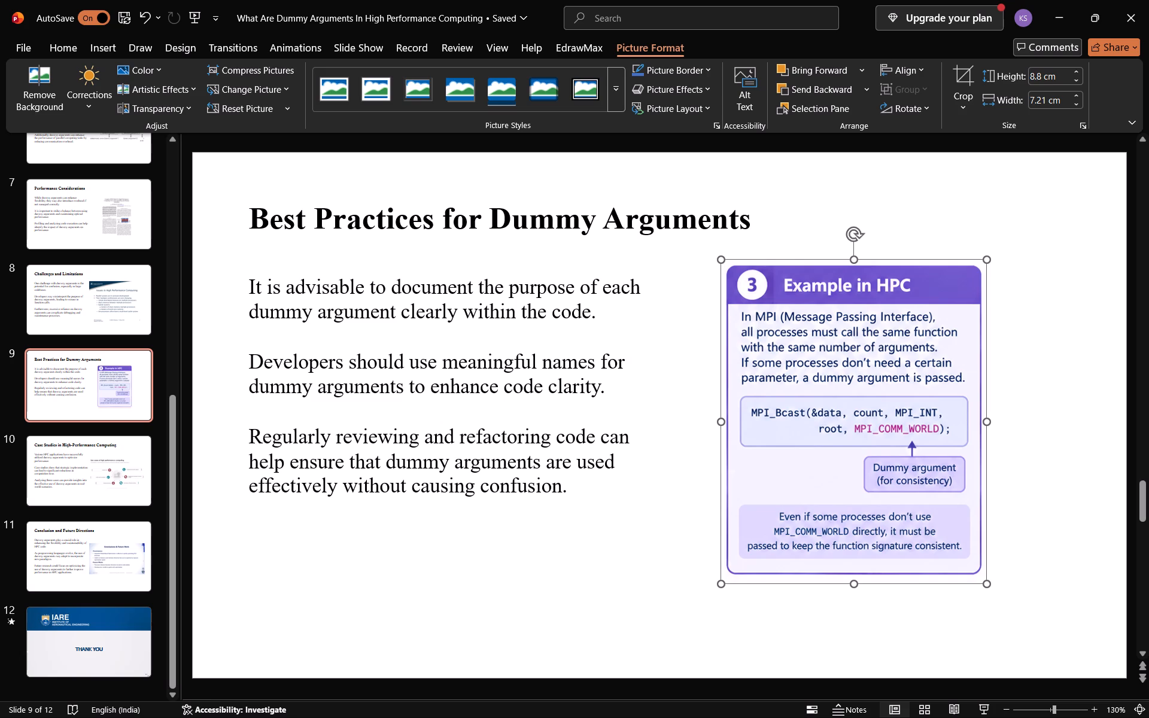
Paste the copied infographic onto slide 8, Challenges and Limitations.
left_click(79, 488)
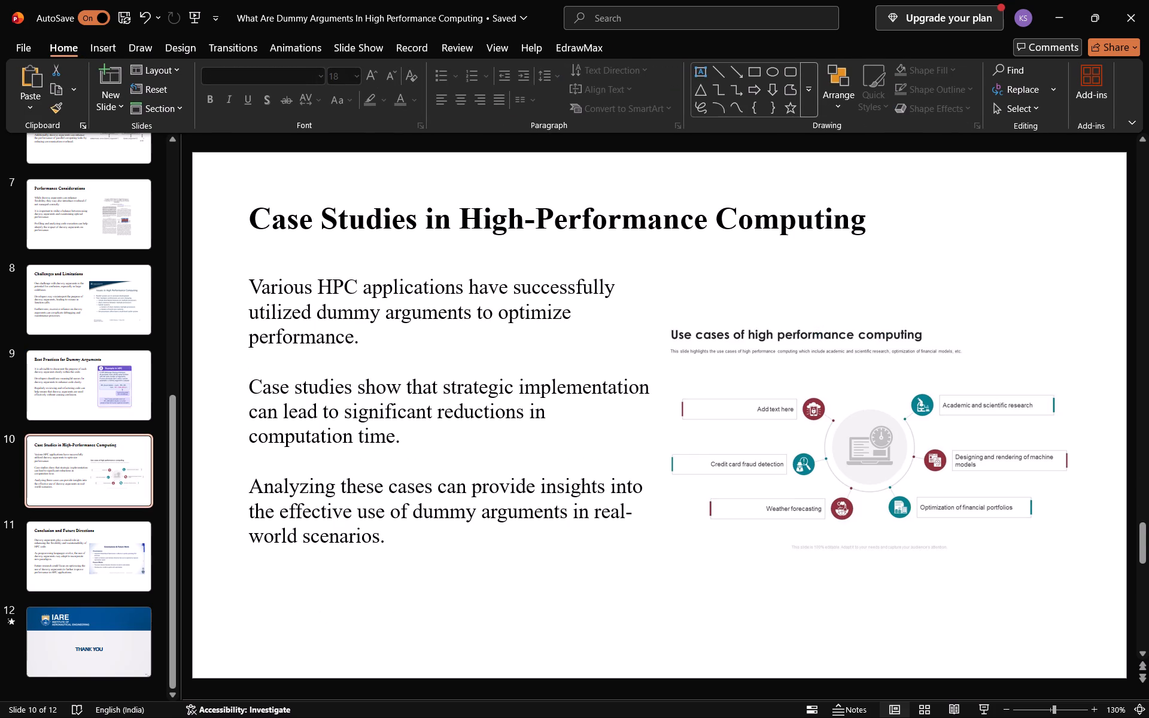
left_click(119, 568)
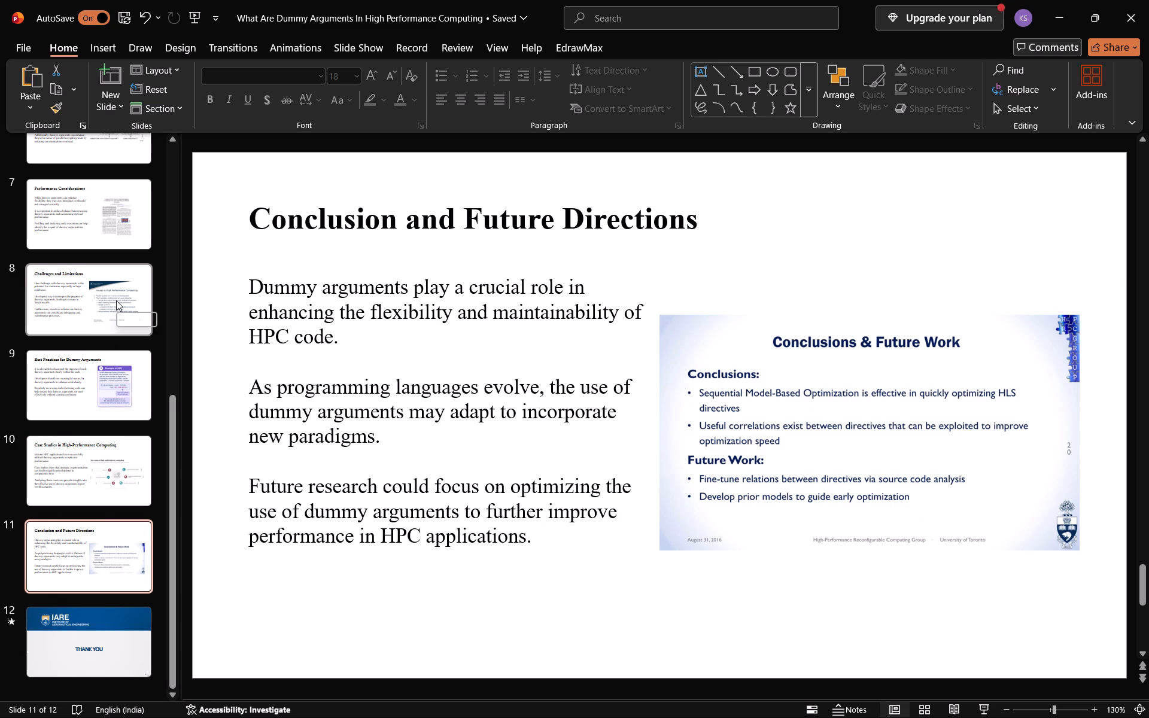
scroll(116, 300, "up", 1)
left_click(108, 353)
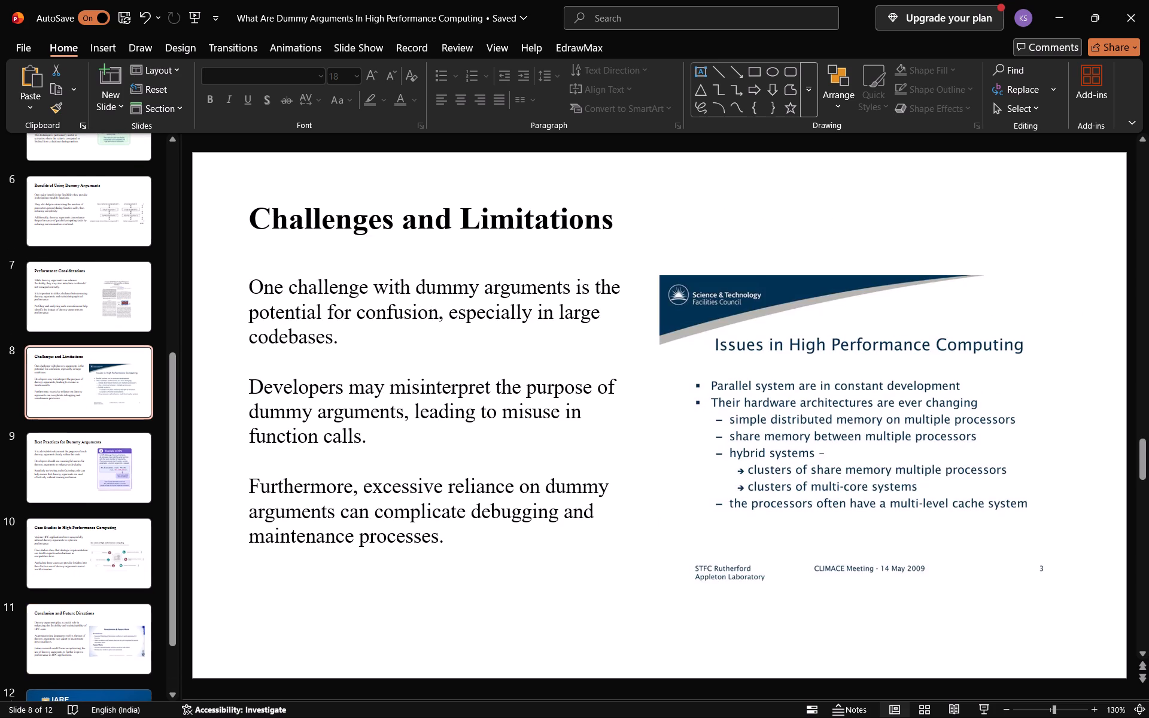
right_click(753, 238)
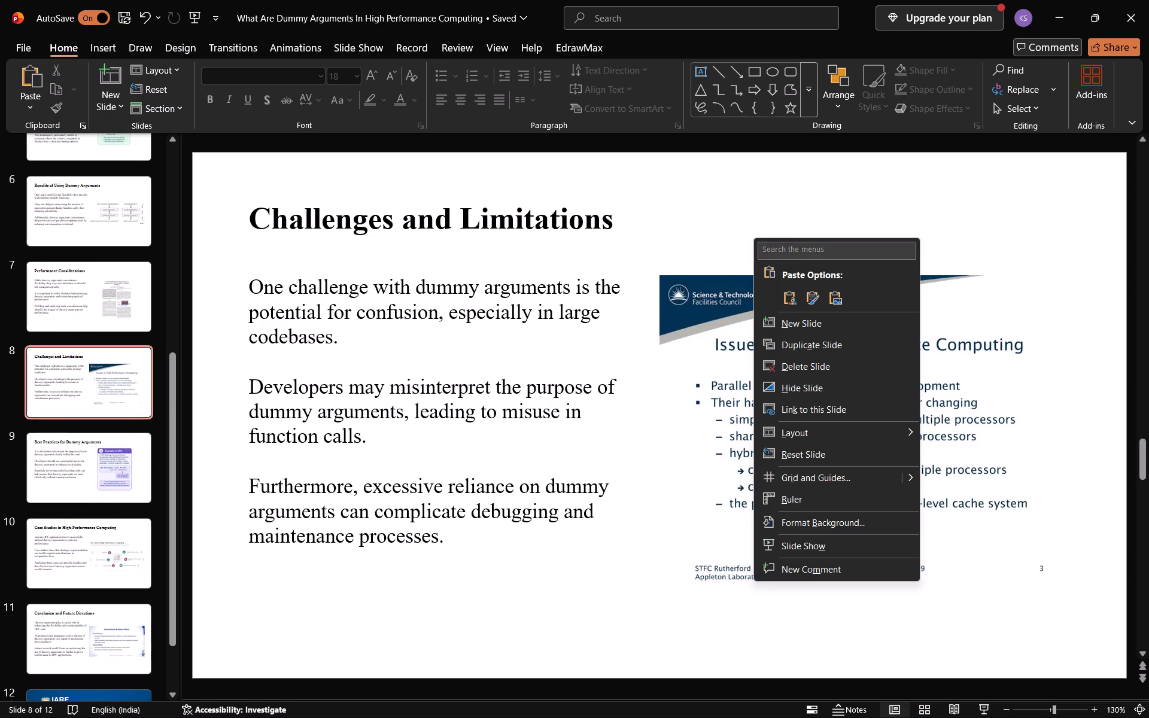
left_click(785, 288)
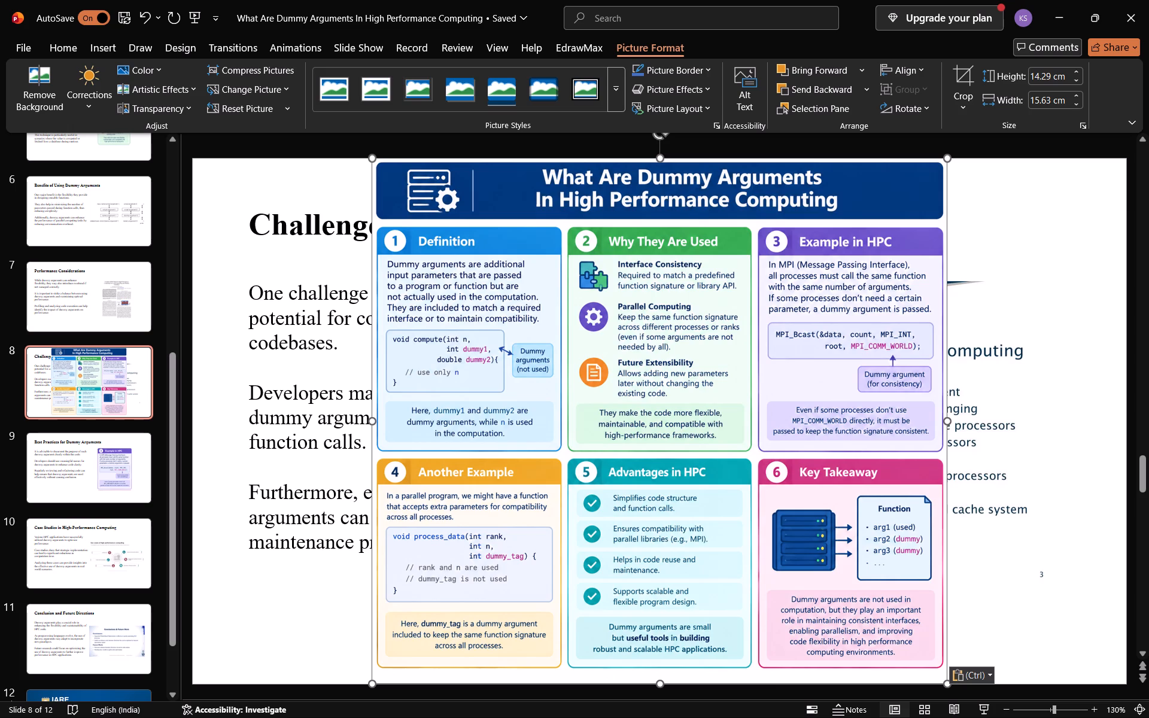
Crop the infographic on slide 8 to panel 5, Advantages in HPC, about 6 cm high by 5.2 cm wide.
right_click(665, 364)
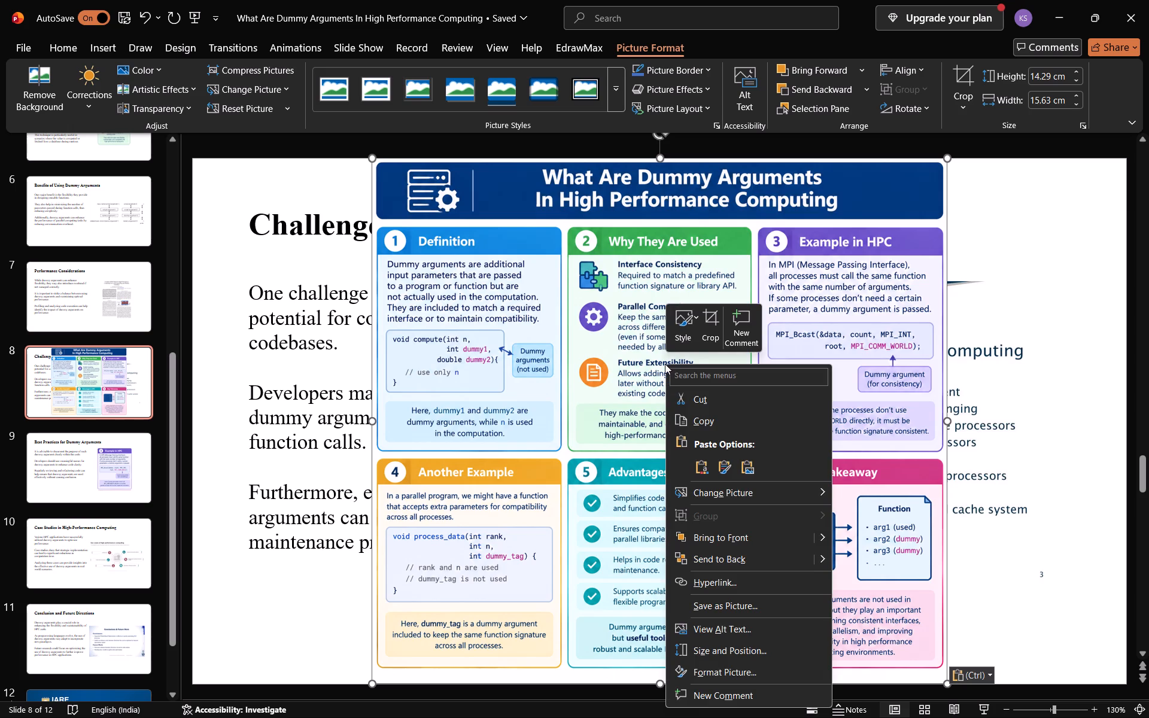
left_click(710, 328)
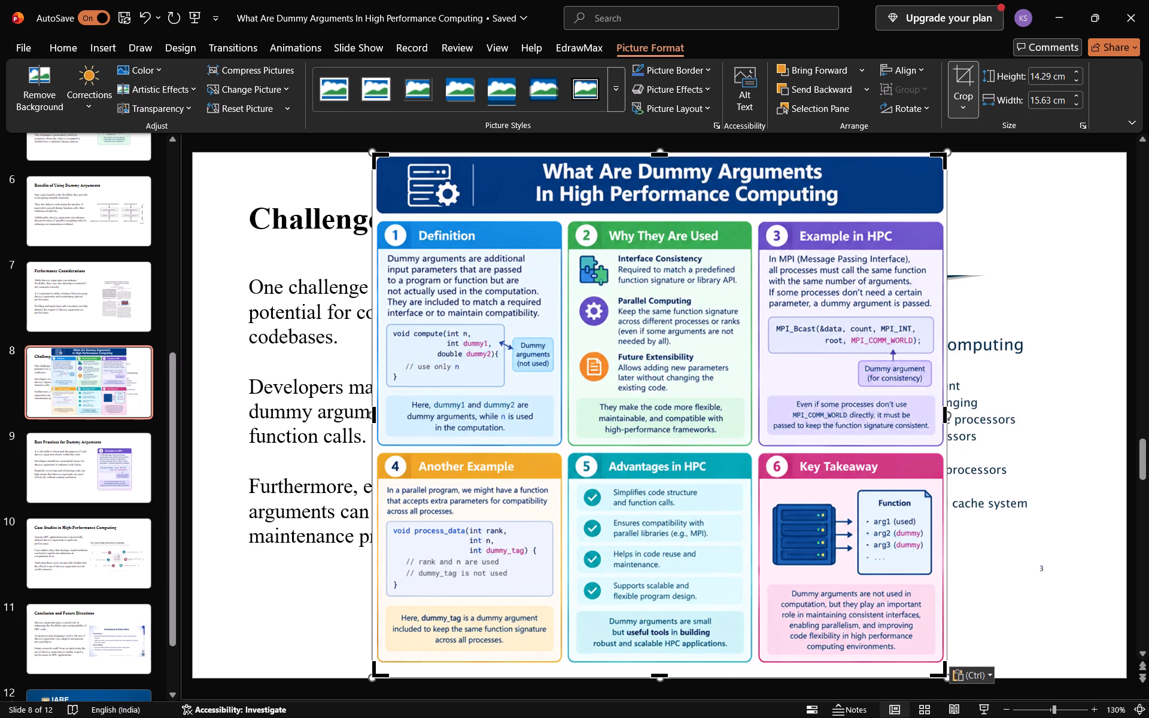
left_click_drag(377, 156, 549, 348)
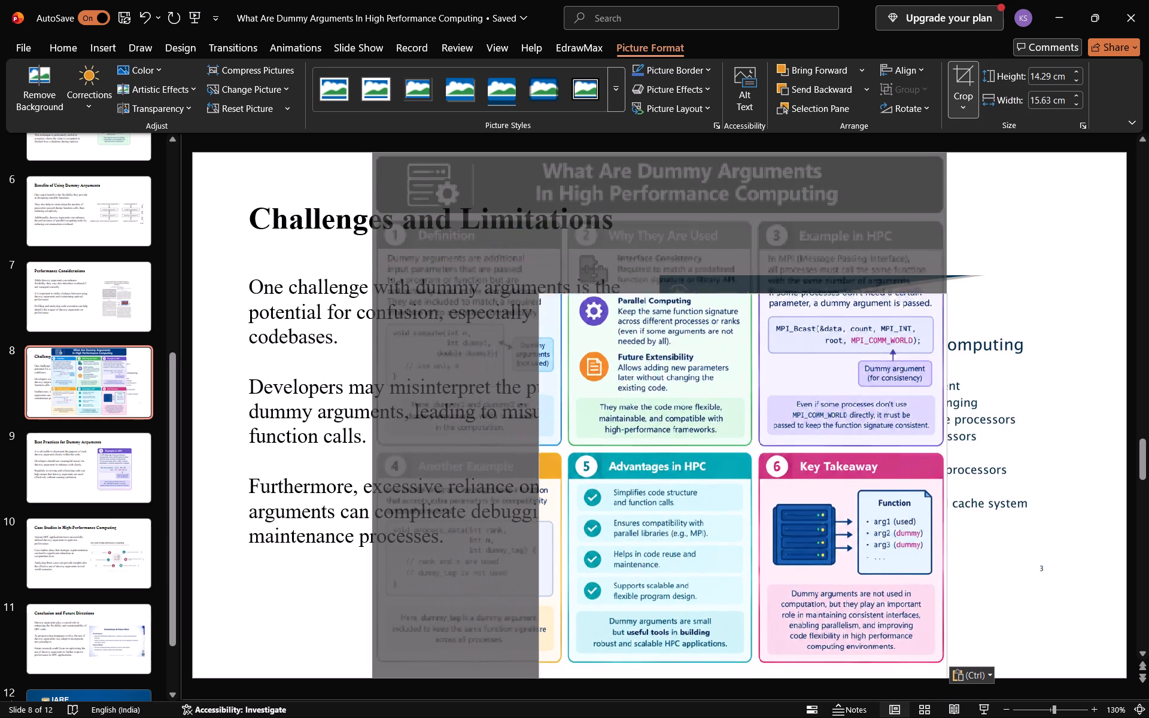
left_click_drag(549, 348, 567, 449)
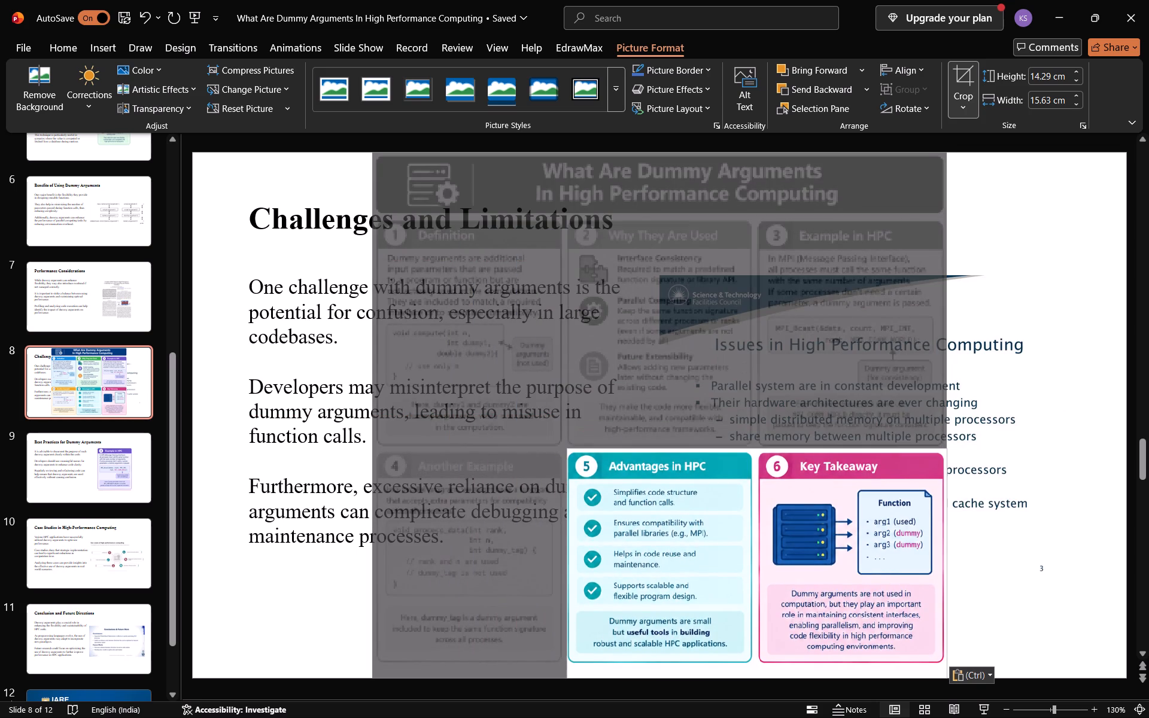
left_click_drag(567, 449, 564, 451)
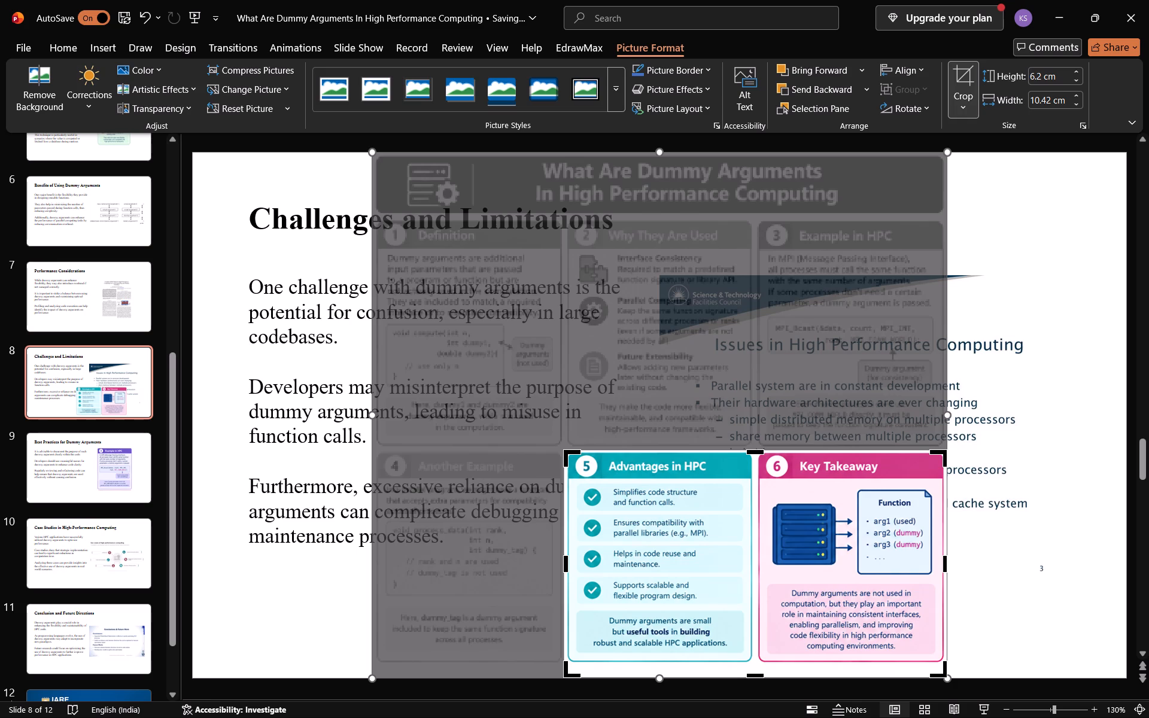
left_click_drag(945, 667, 816, 663)
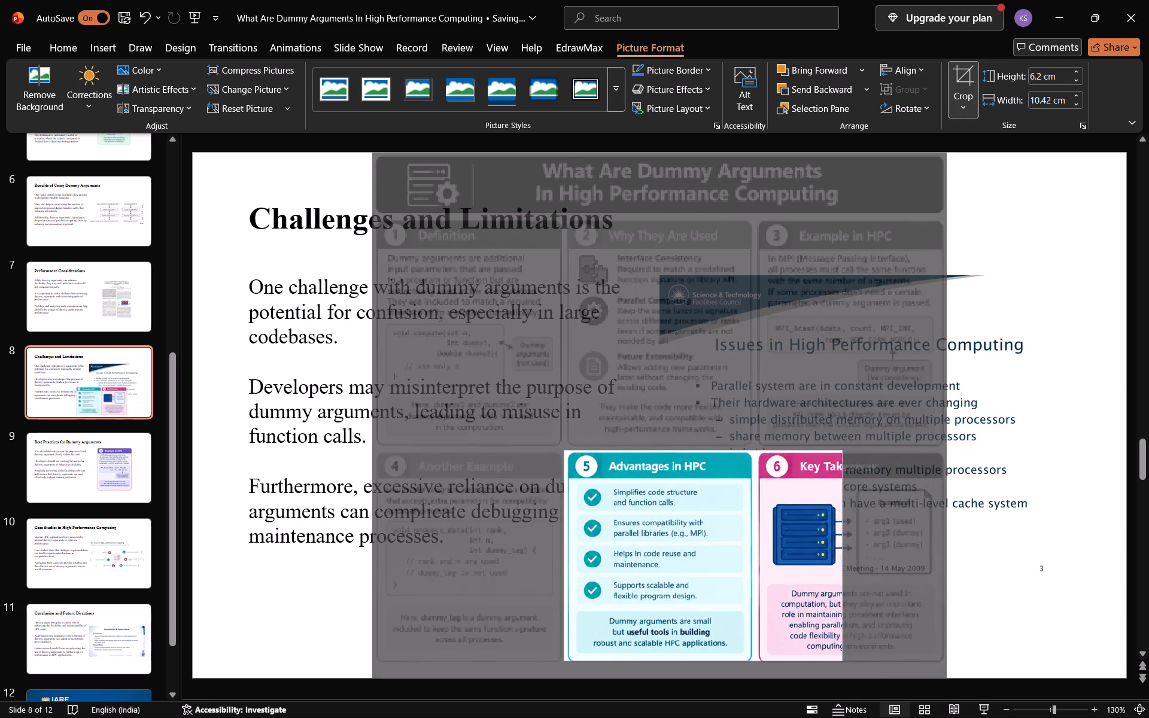
left_click_drag(816, 663, 755, 670)
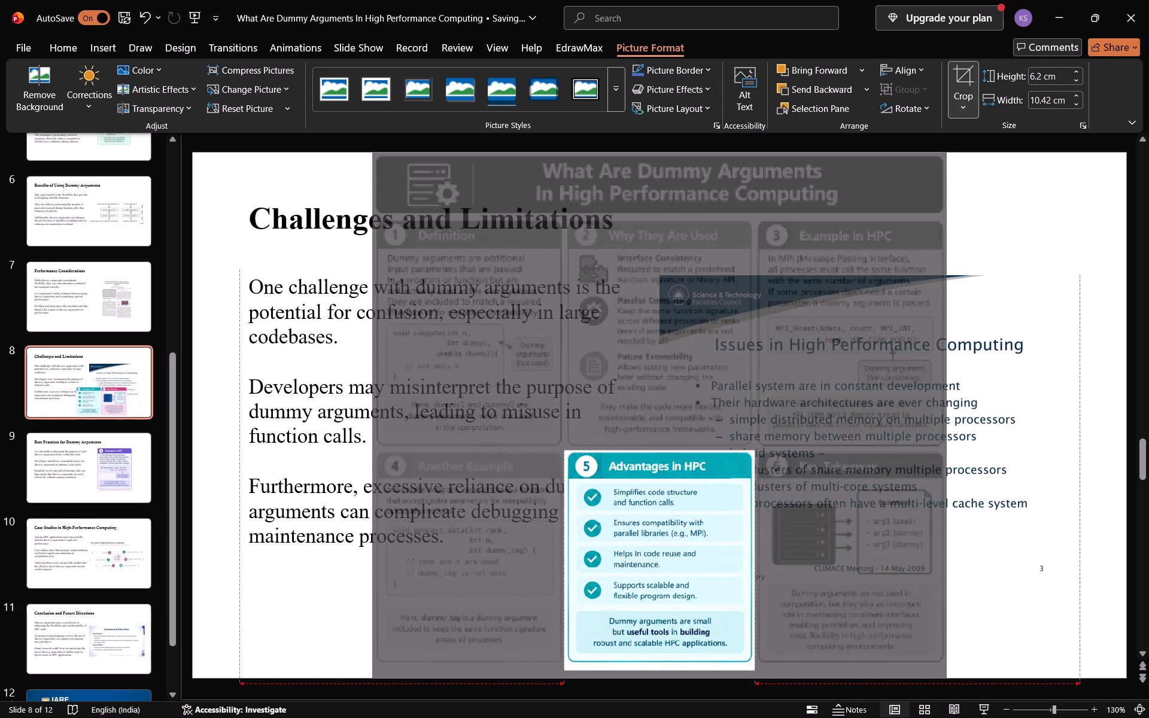
left_click_drag(755, 670, 756, 670)
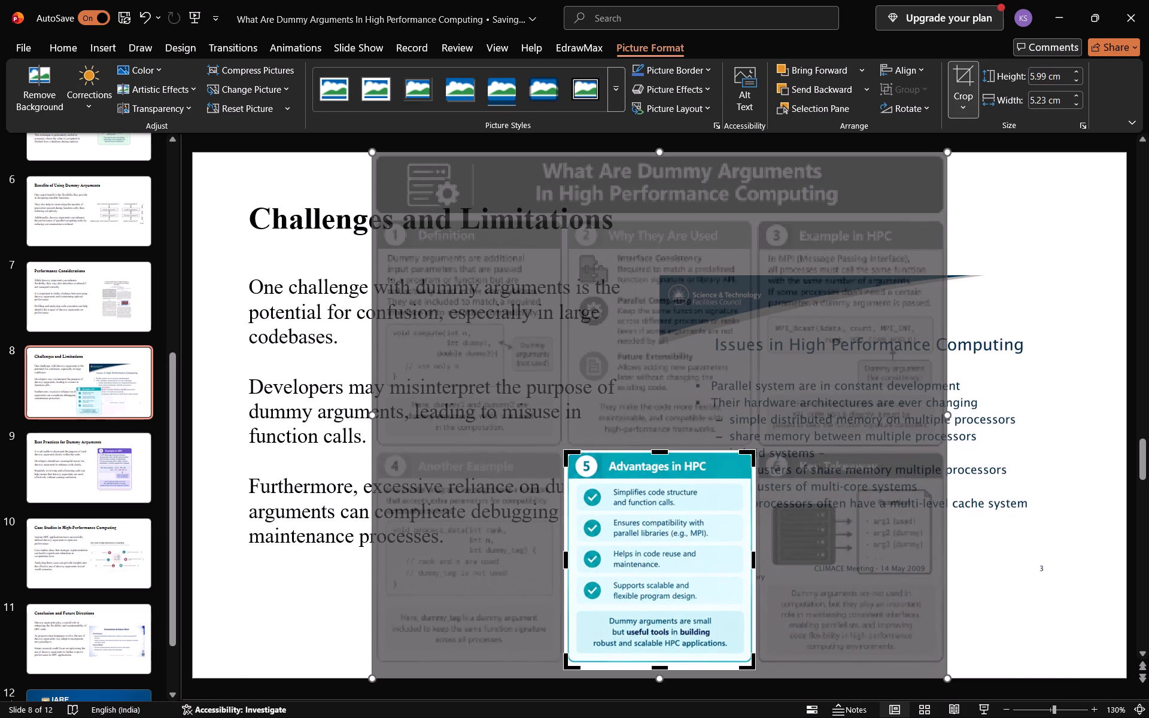
left_click(1007, 602)
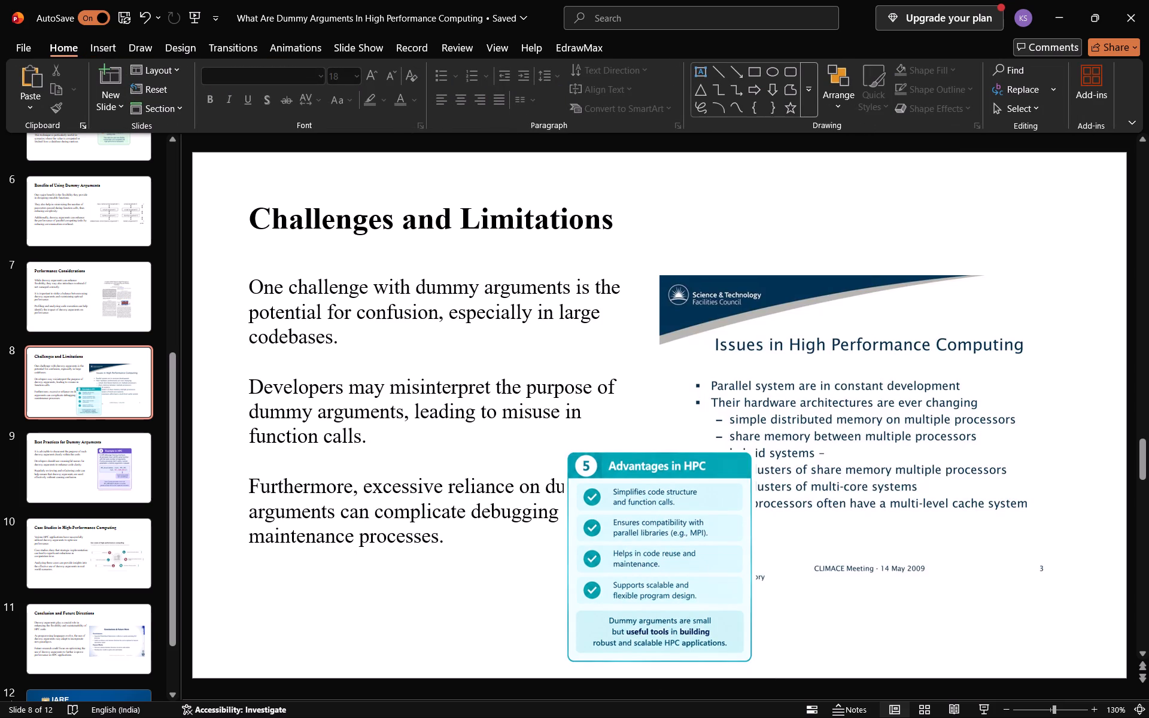
Delete the old Issues in High Performance Computing picture from slide 8.
right_click(919, 453)
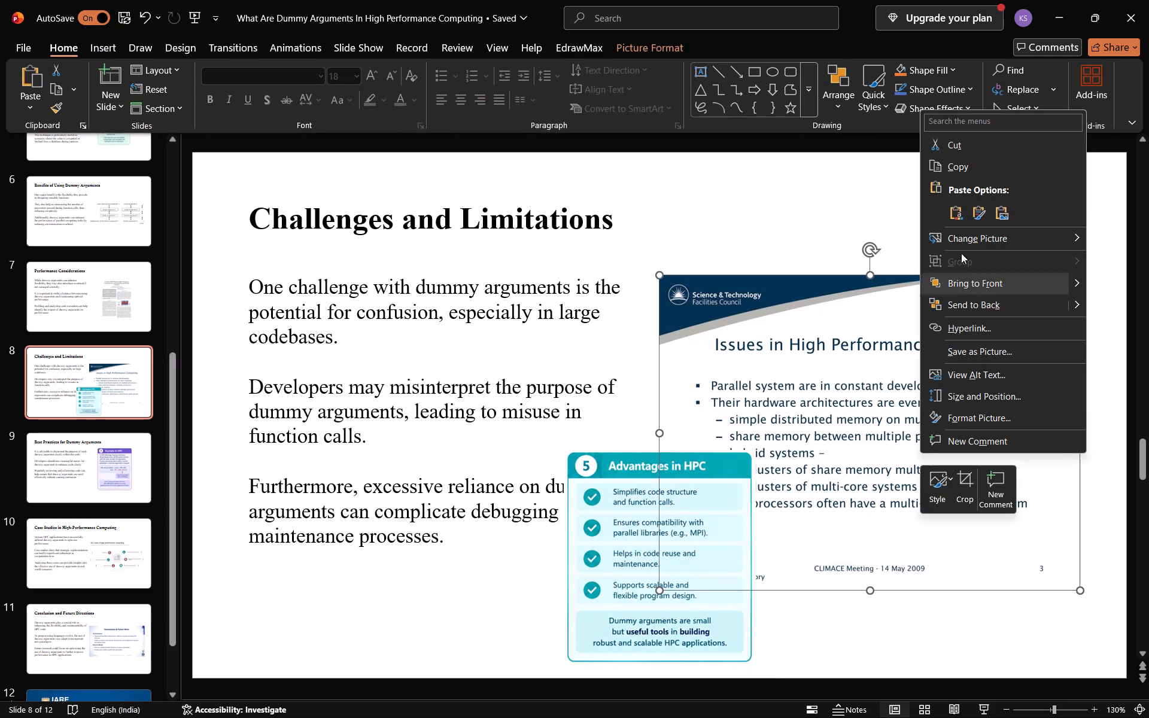
left_click(844, 366)
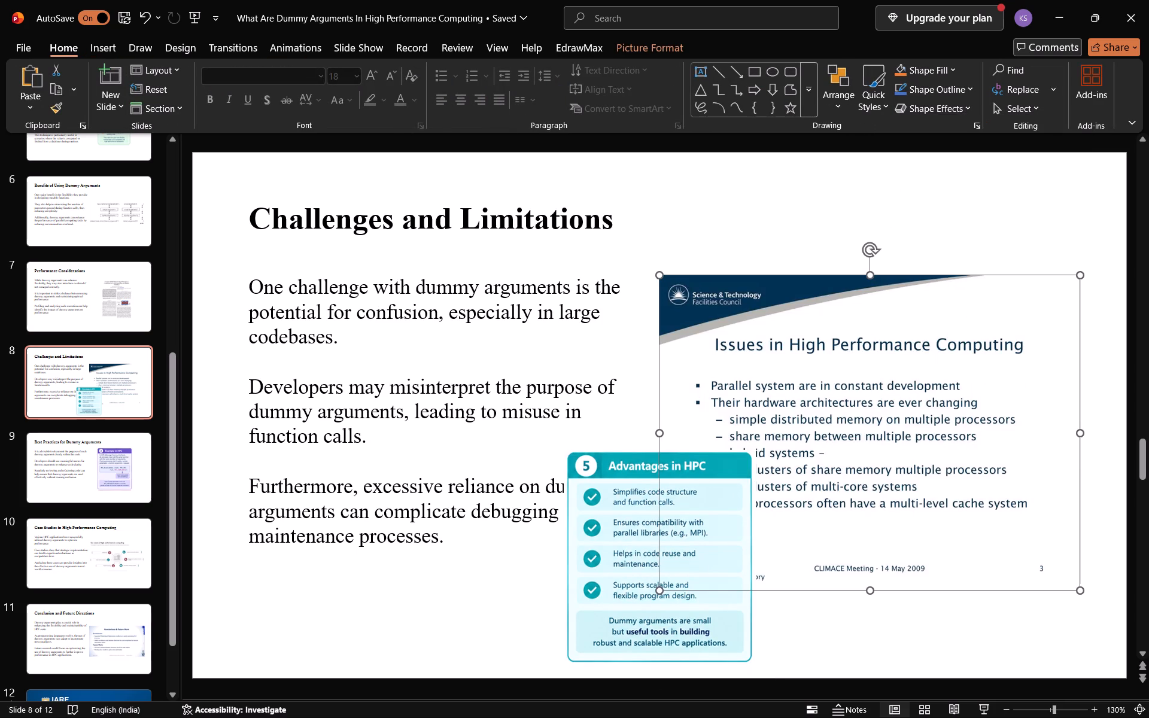
key("Delete")
Move the Advantages in HPC panel beside slide 8's body text and enlarge it to fill the empty area.
left_click_drag(688, 492, 828, 271)
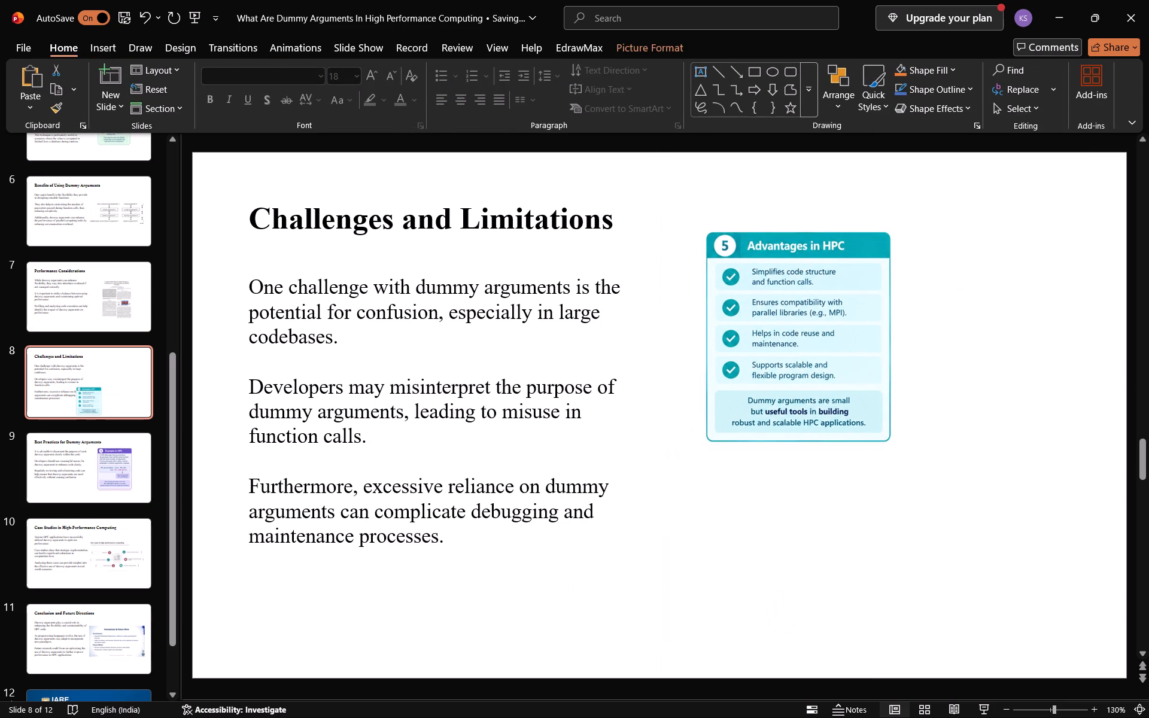
left_click_drag(828, 271, 816, 280)
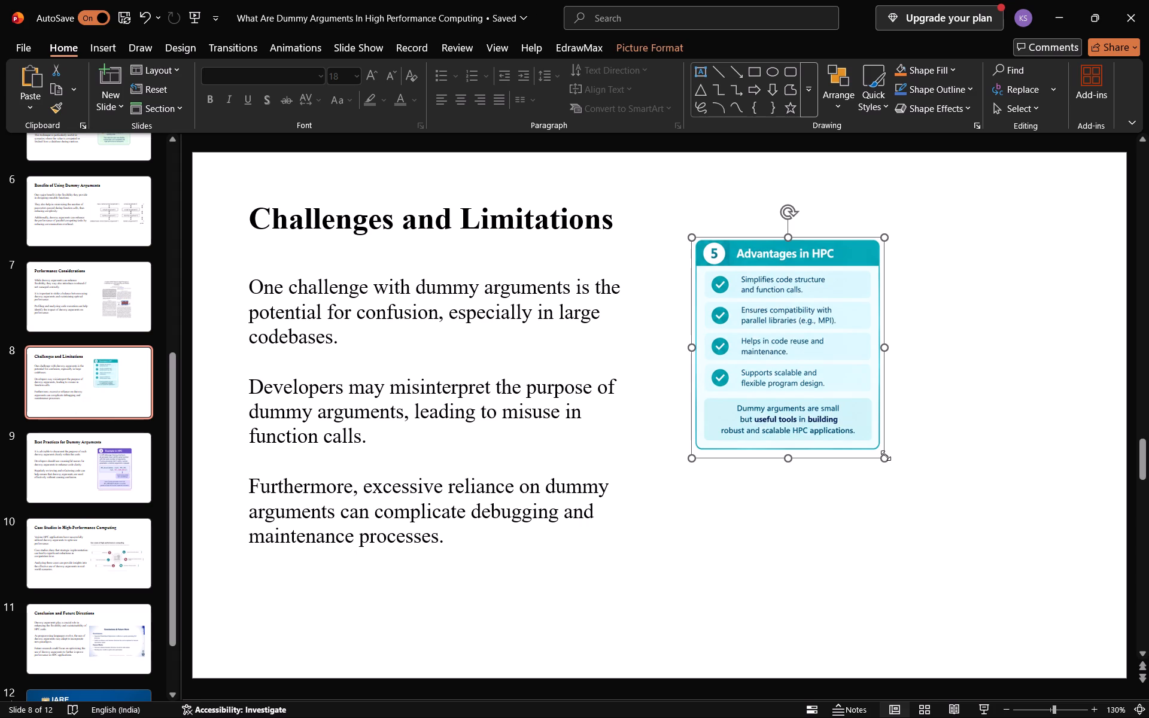
left_click_drag(886, 455, 987, 478)
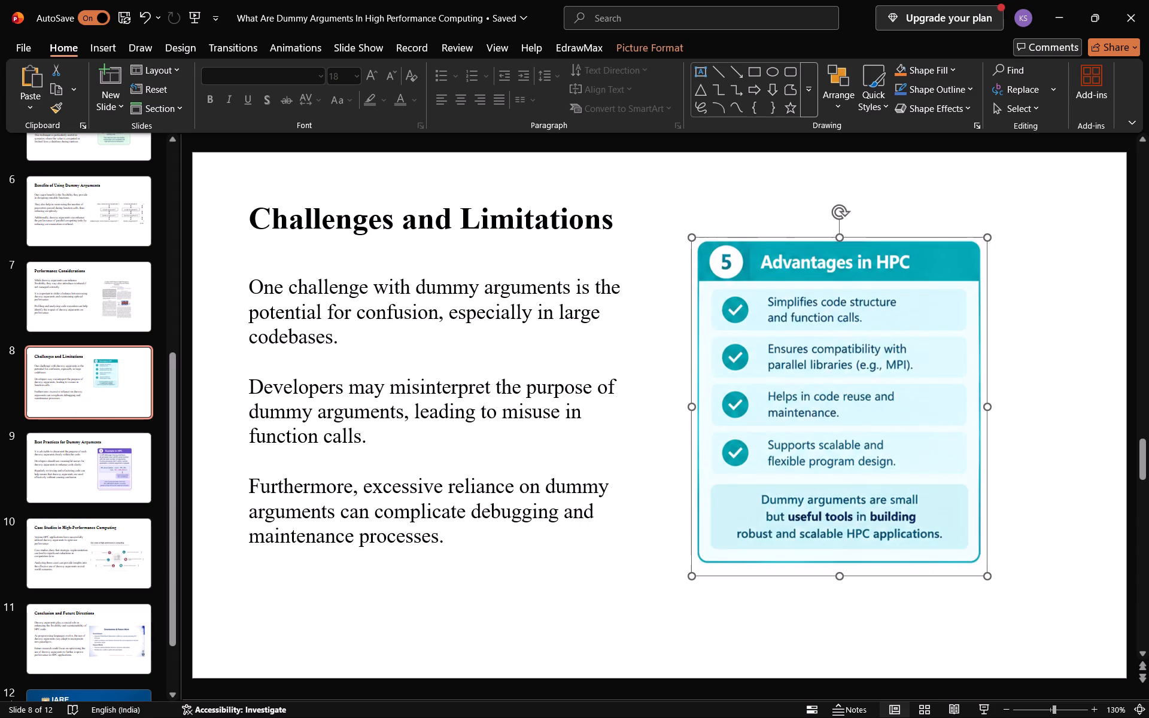
left_click(279, 637)
Paste the copied infographic onto slide 6, Benefits of Using Dummy Arguments.
scroll(160, 387, "up", 1)
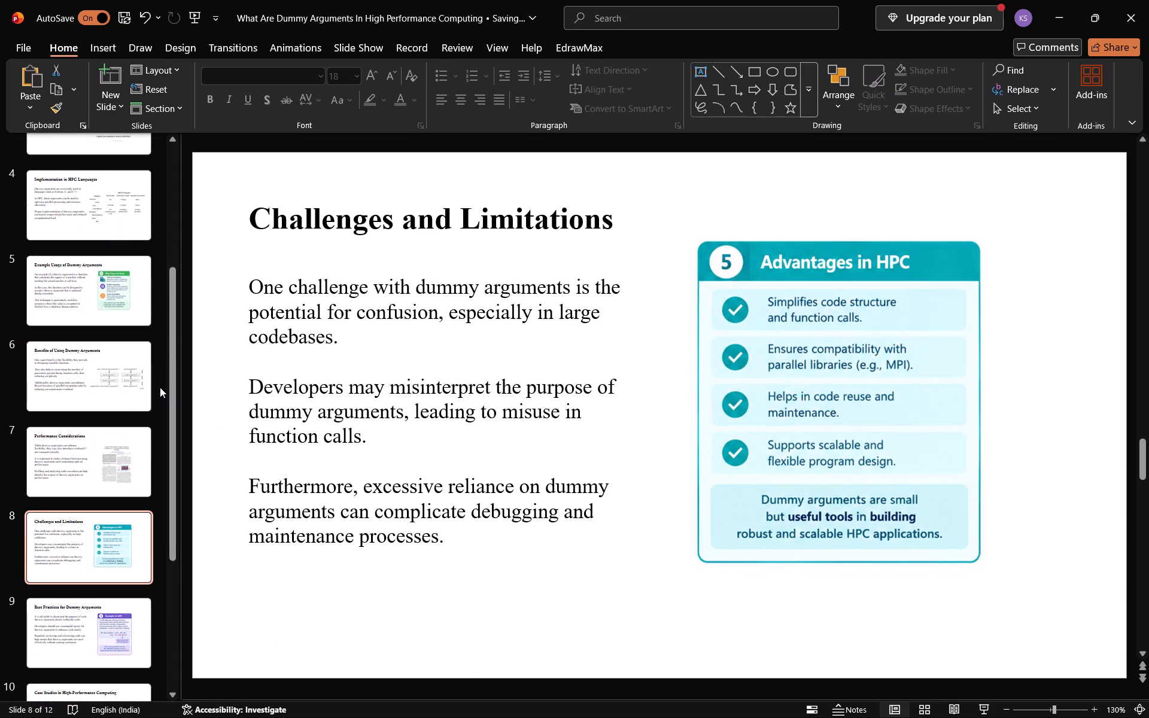
scroll(120, 378, "up", 1)
scroll(120, 378, "down", 1)
scroll(120, 378, "up", 1)
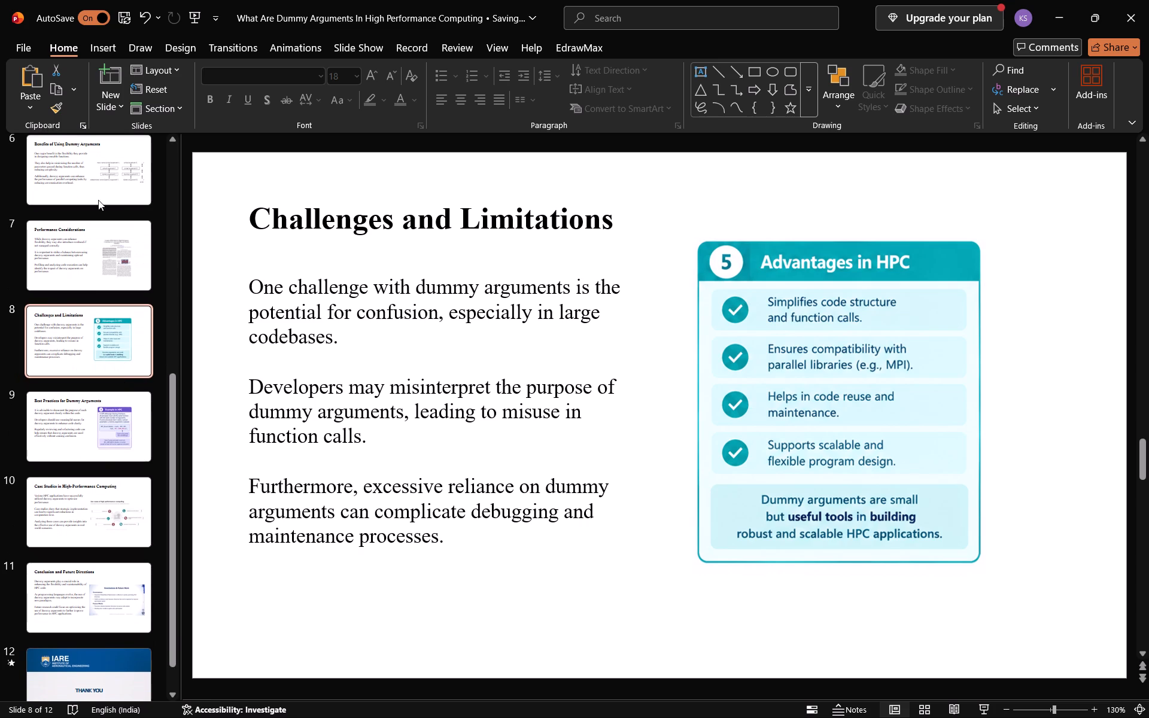
left_click(96, 188)
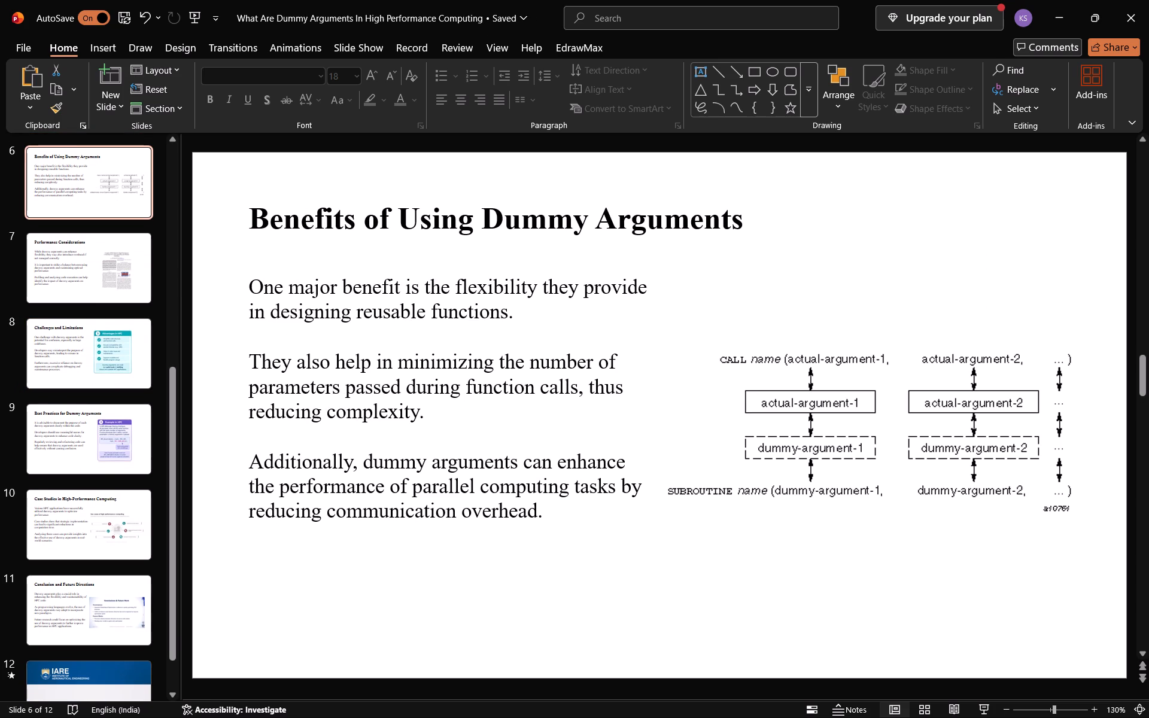
right_click(812, 564)
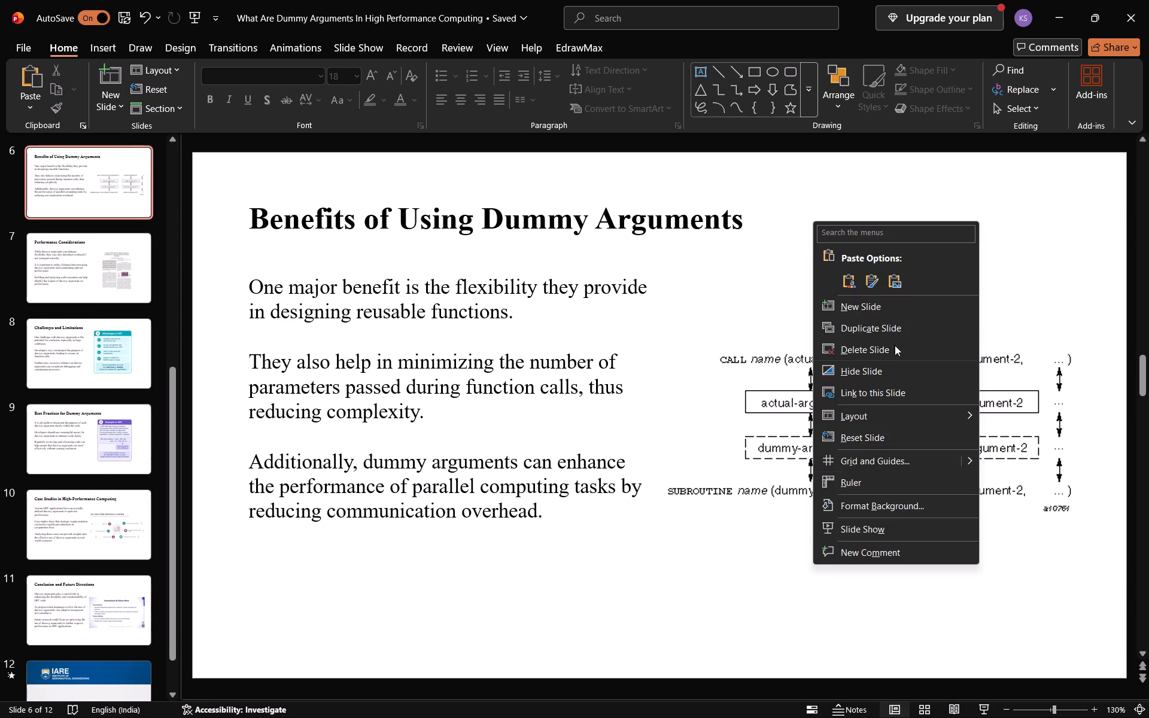
left_click(852, 279)
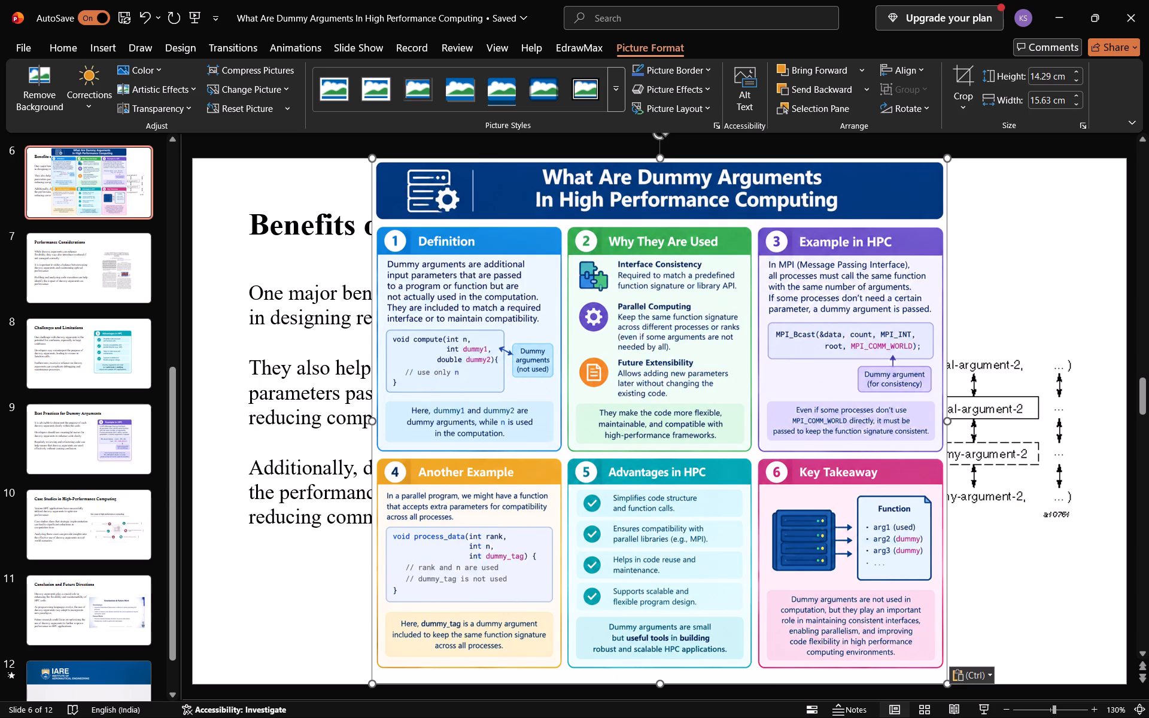
Crop the infographic on slide 6, Benefits of Using Dummy Arguments, to panel 6, Key Takeaway.
scroll(115, 428, "up", 5)
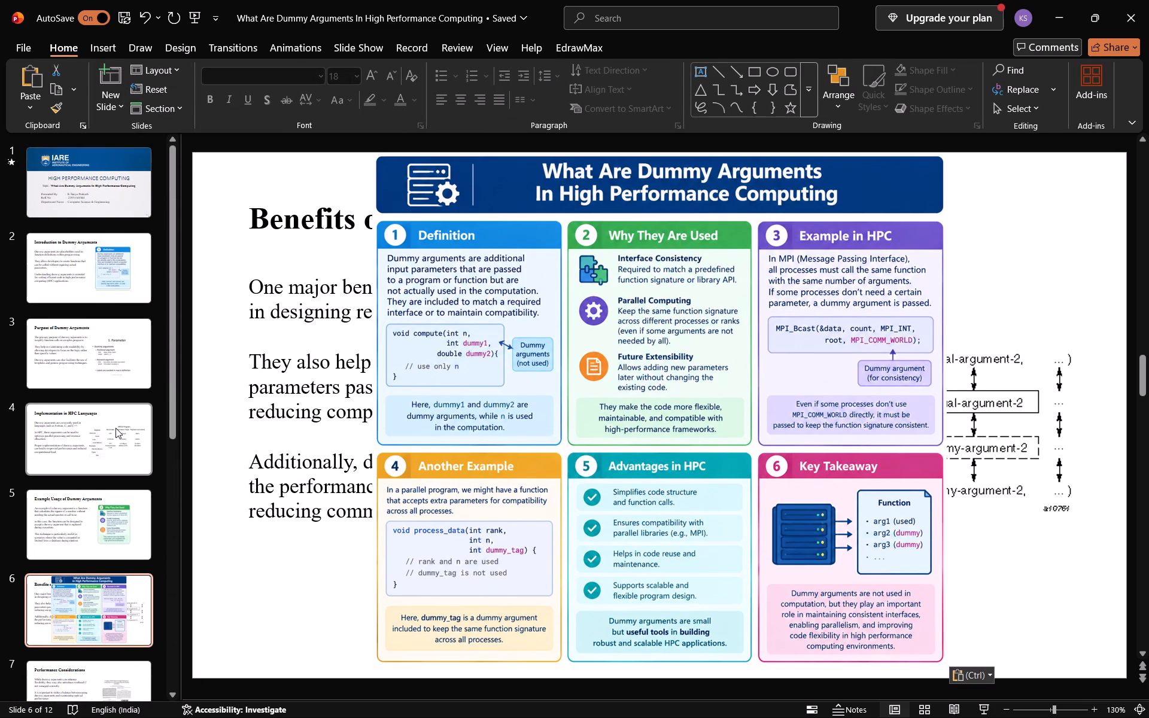
scroll(115, 428, "down", 6)
right_click(653, 398)
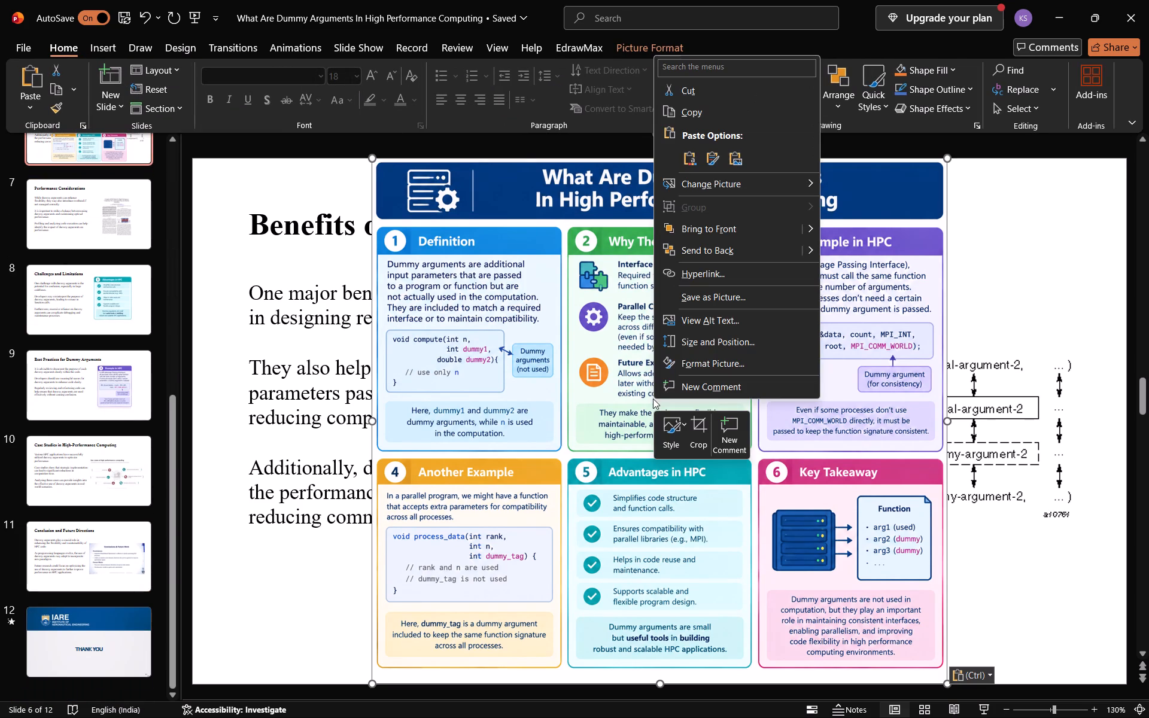
left_click(699, 427)
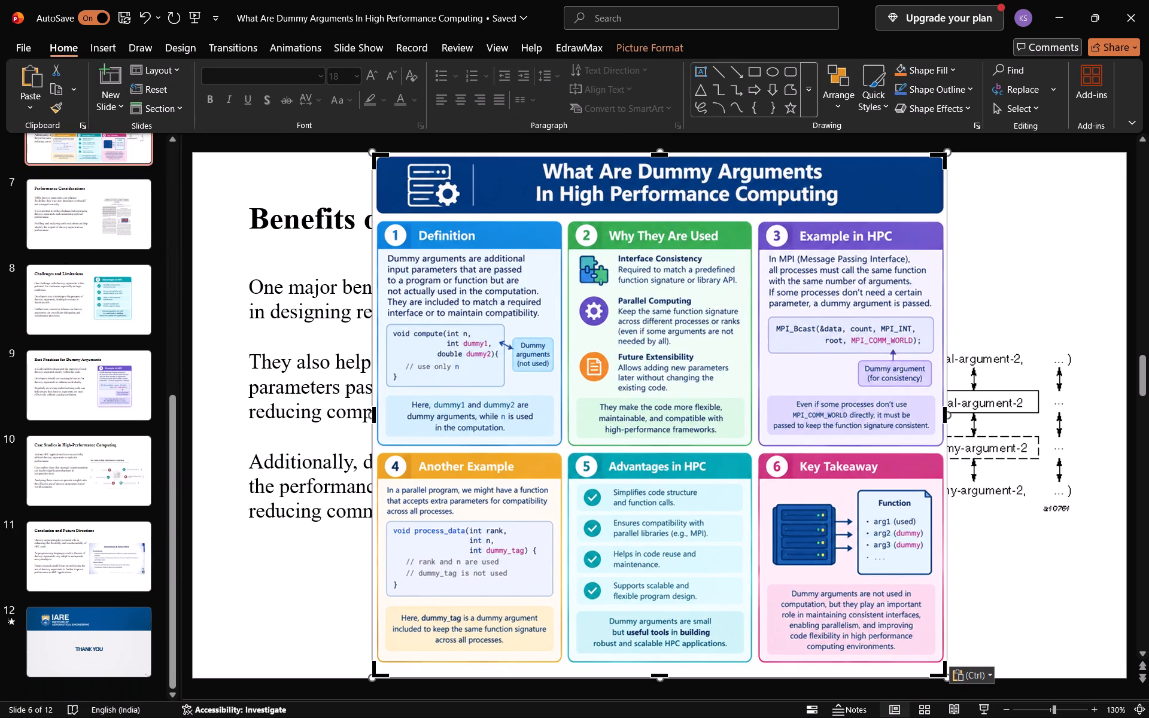
left_click_drag(373, 157, 753, 411)
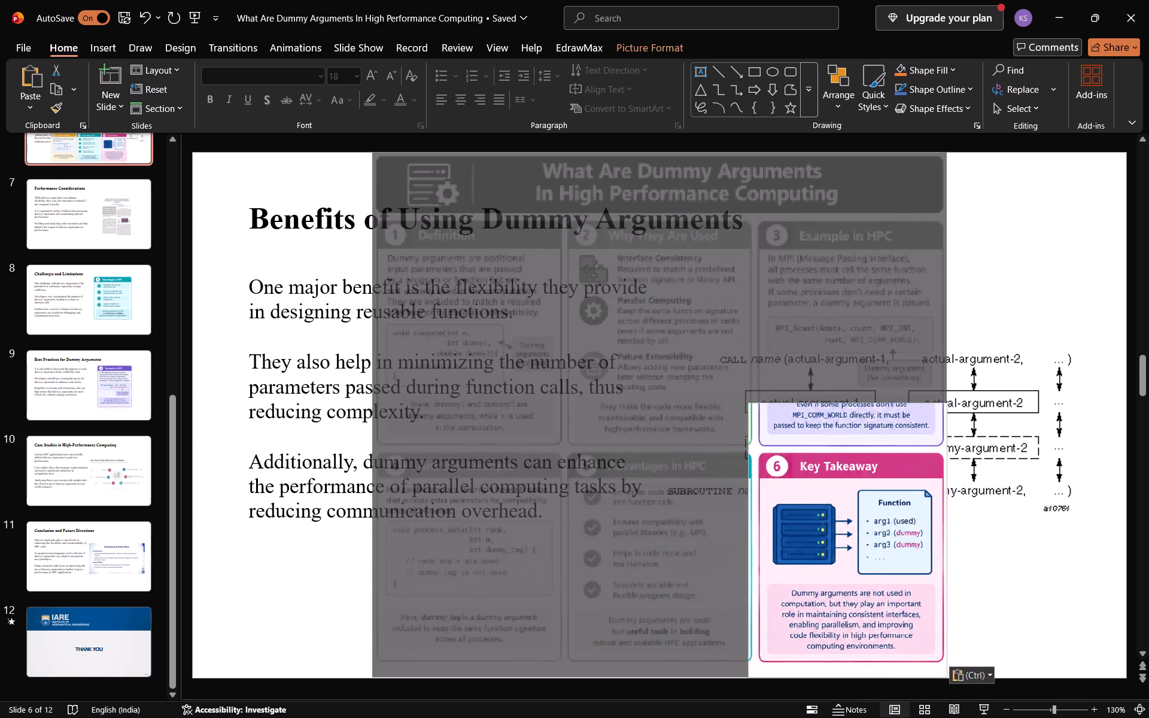
left_click_drag(753, 411, 755, 449)
left_click(1018, 576)
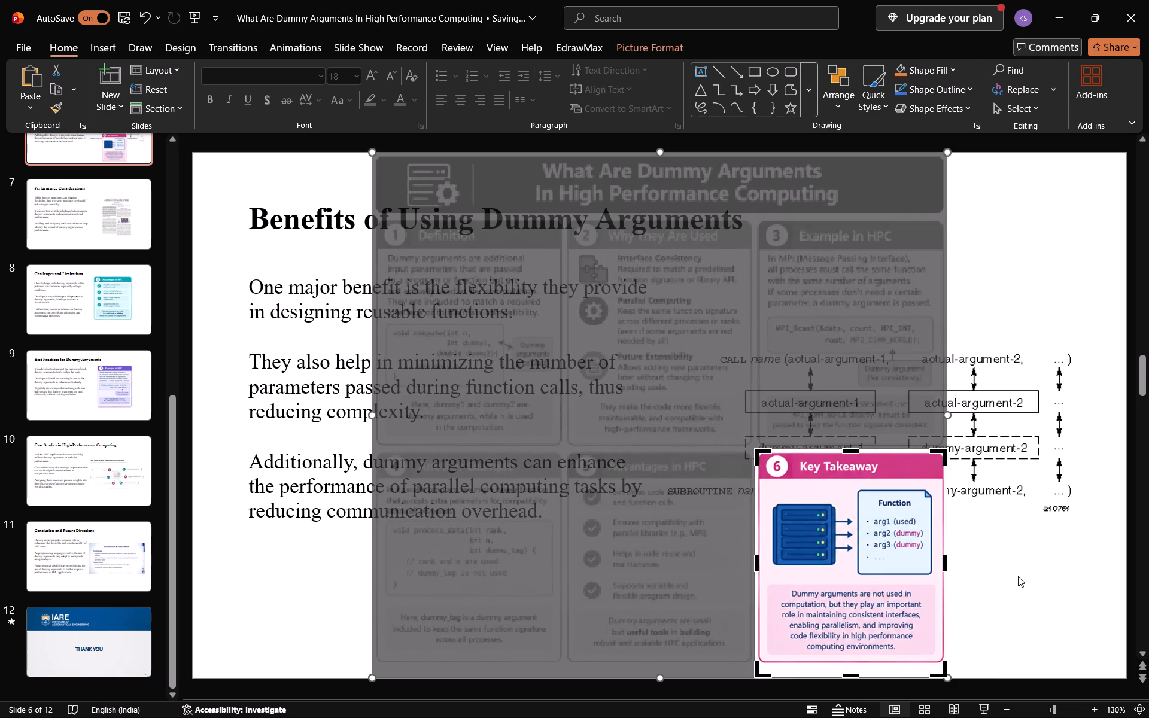
Delete the old actual-argument and dummy-argument diagram from slide 6.
left_click(1001, 413)
key("Delete")
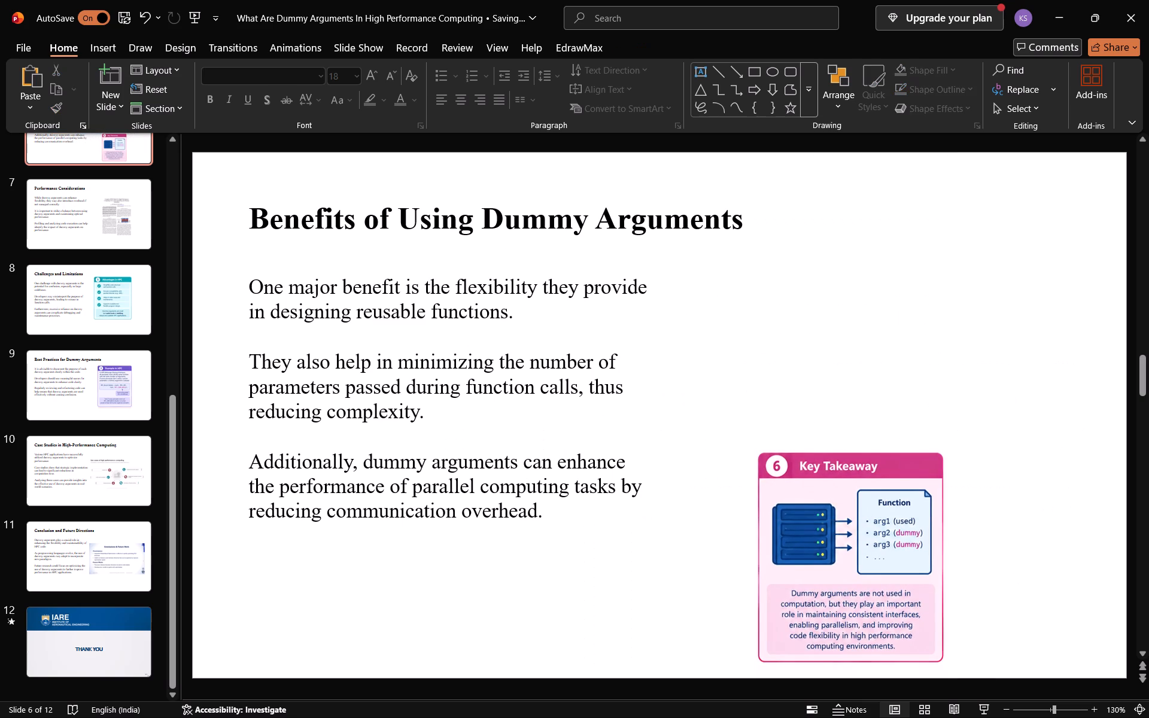
Move the Key Takeaway panel beside slide 6's body text and enlarge it to fill the empty area.
left_click_drag(859, 506, 825, 319)
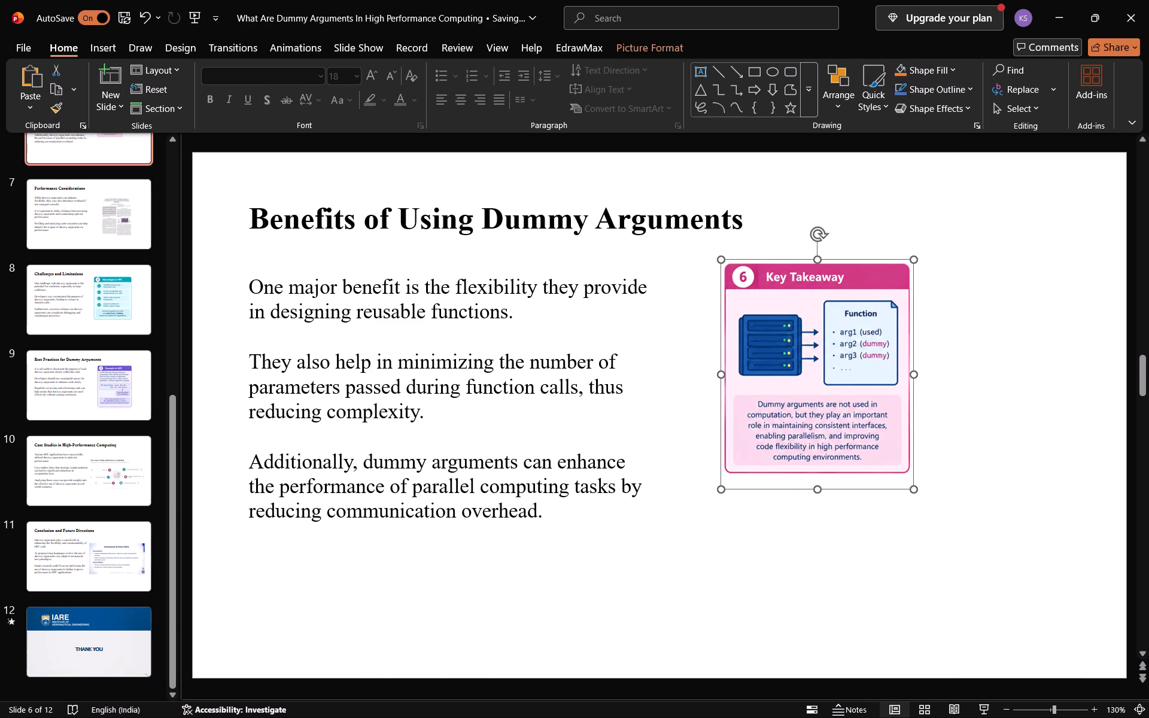
left_click_drag(913, 494, 1015, 542)
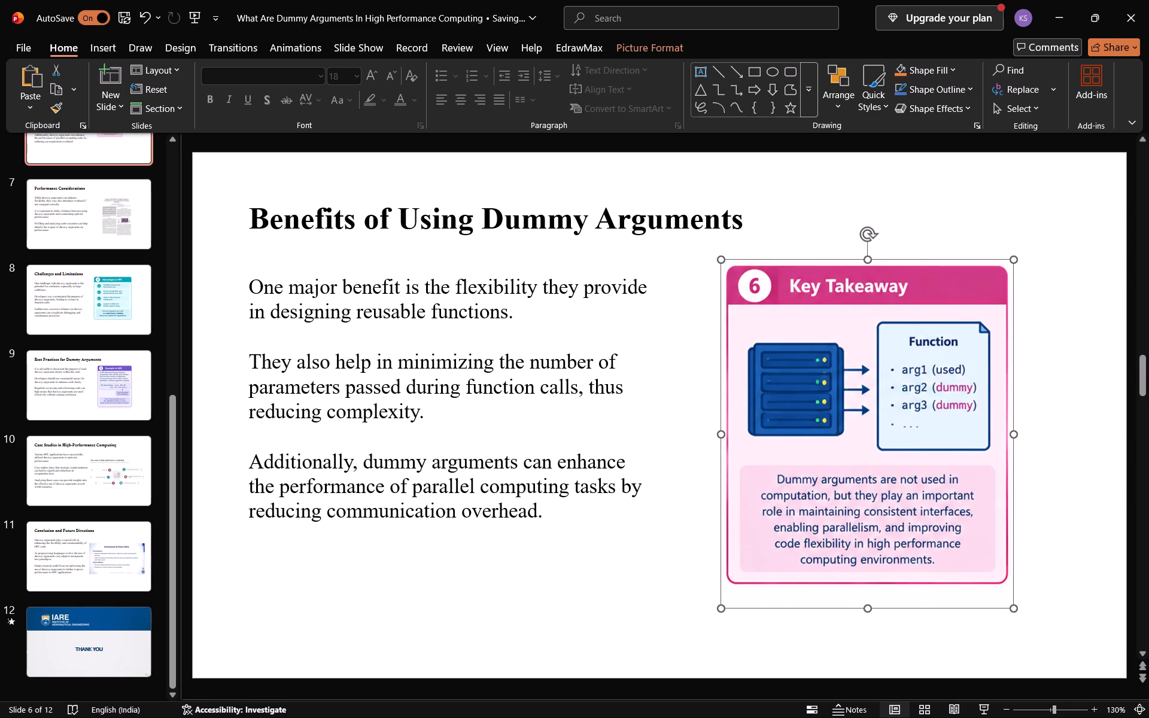
left_click(616, 624)
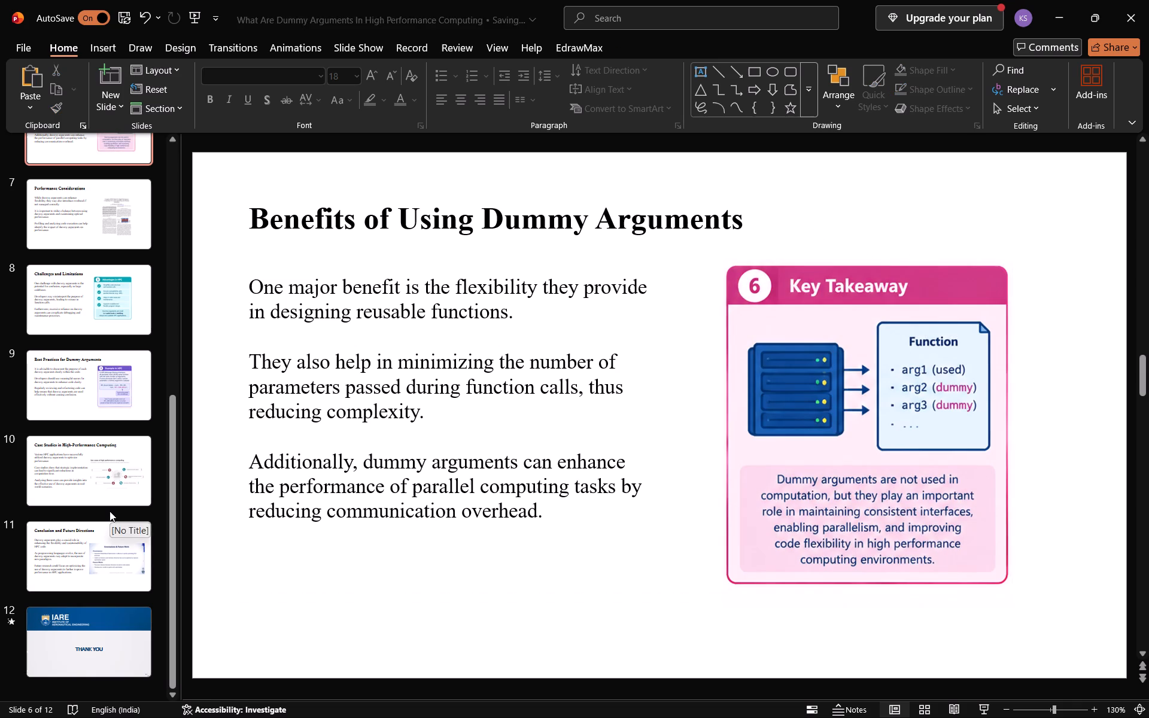
scroll(110, 511, "down", 1)
left_click(108, 526)
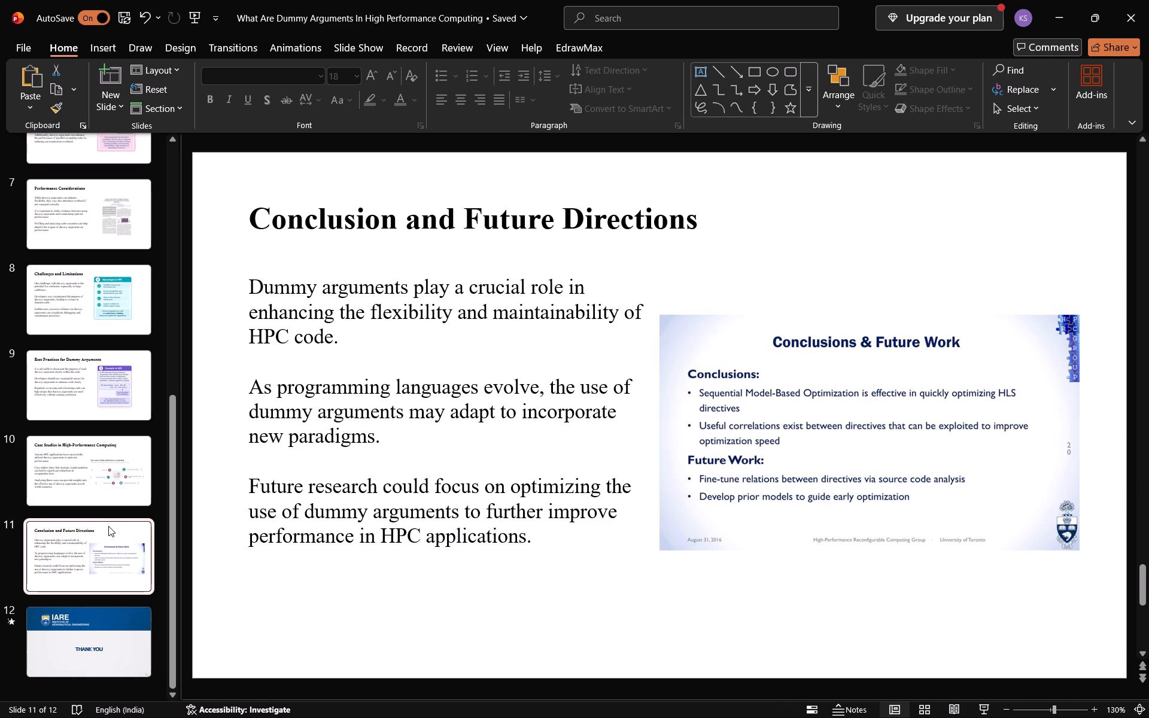
left_click(82, 472)
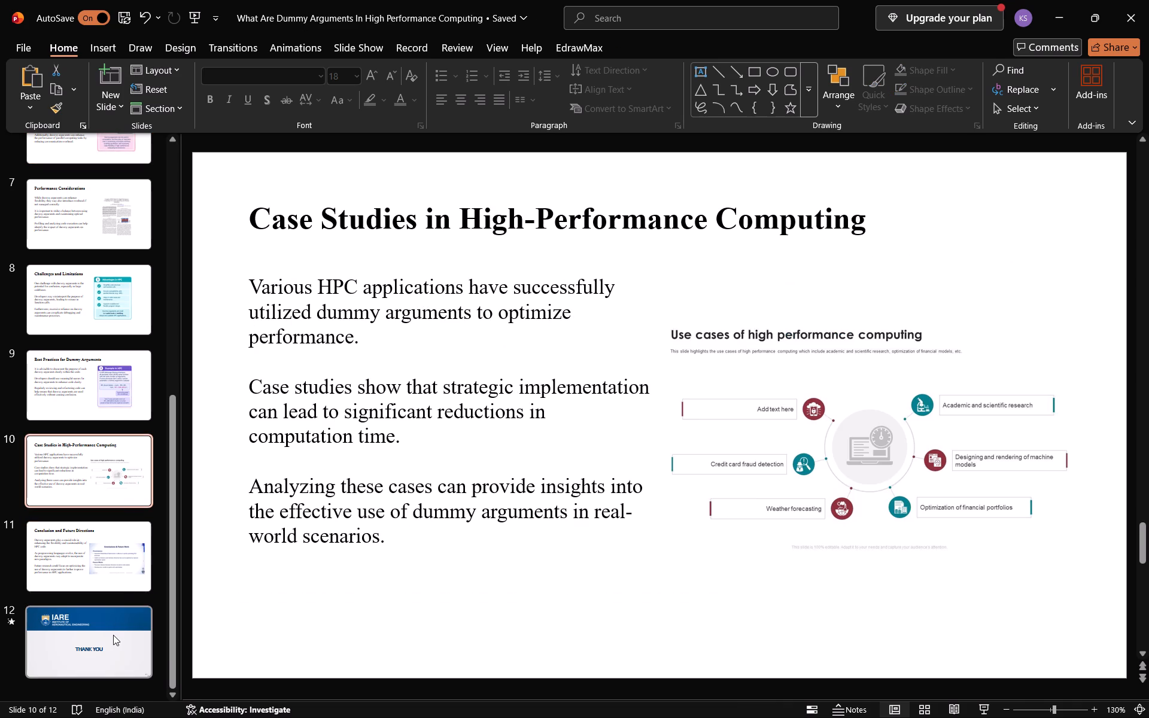